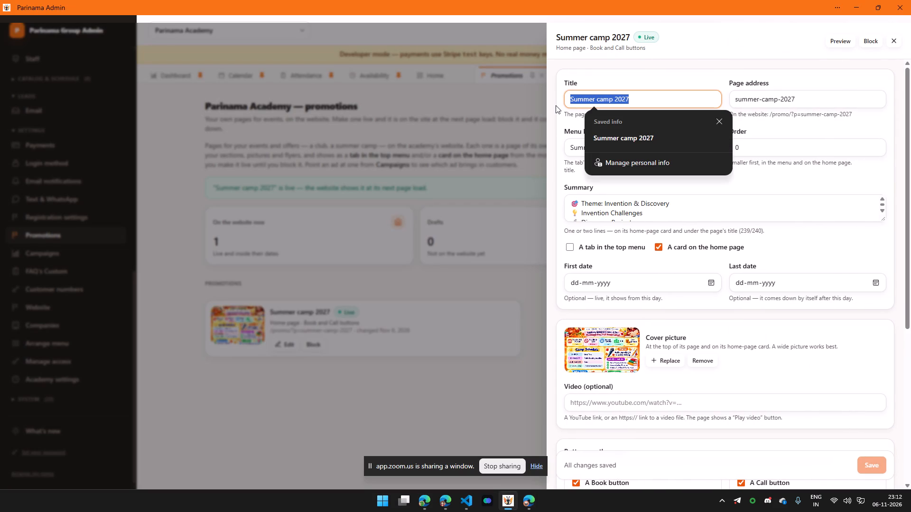
{"action": "type", "text": "Thanksg"}
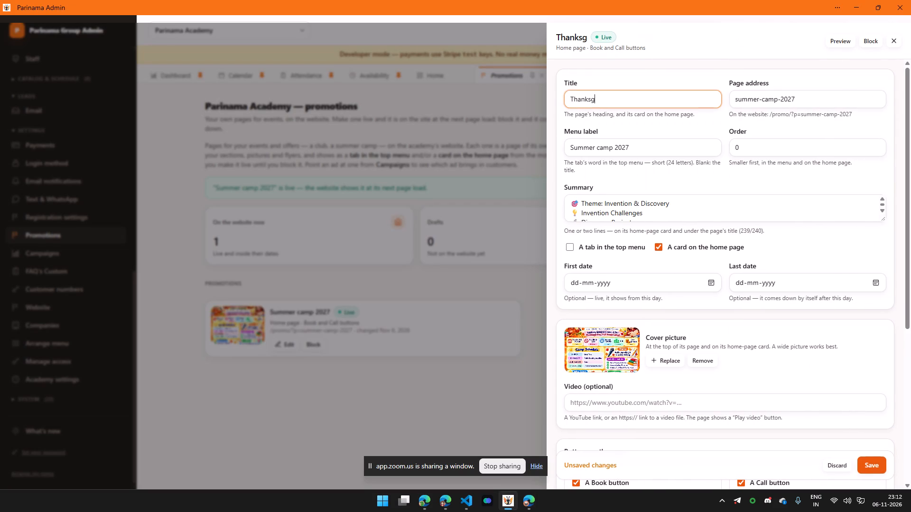
{"action": "type", "text": "iving"}
{"action": "key", "text": "space"}
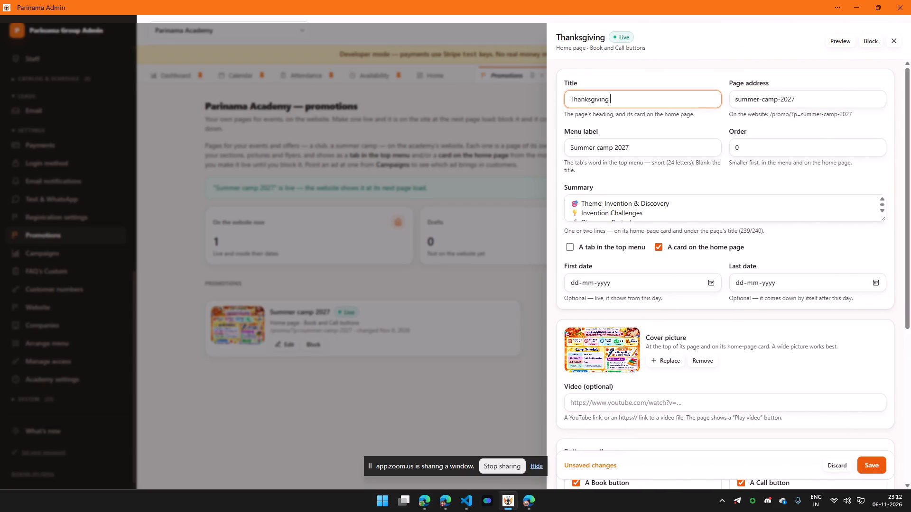
{"action": "type", "text": "202"}
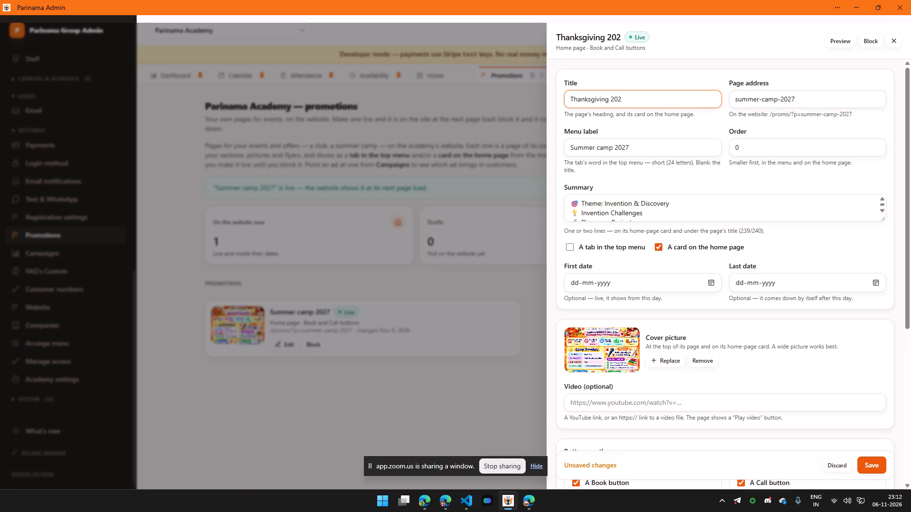
{"action": "key", "text": "6"}
{"action": "key", "text": "ctrl+a"}
{"action": "key", "text": "ctrl+c"}
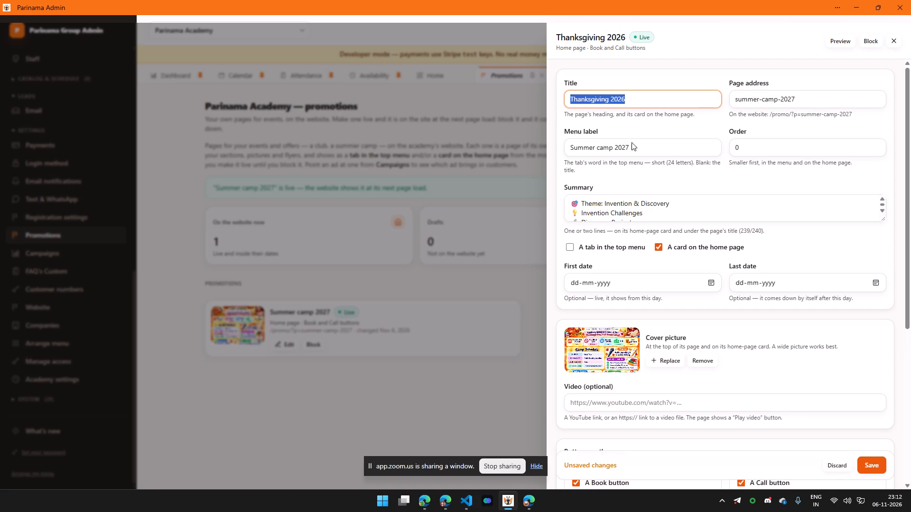
Insert the word "Camp" between "Thanksgiving" and the year in the promotion's title.
{"action": "left_click", "coordinate": [606, 94]}
{"action": "left_click", "coordinate": [609, 98]}
{"action": "left_click", "coordinate": [609, 98]}
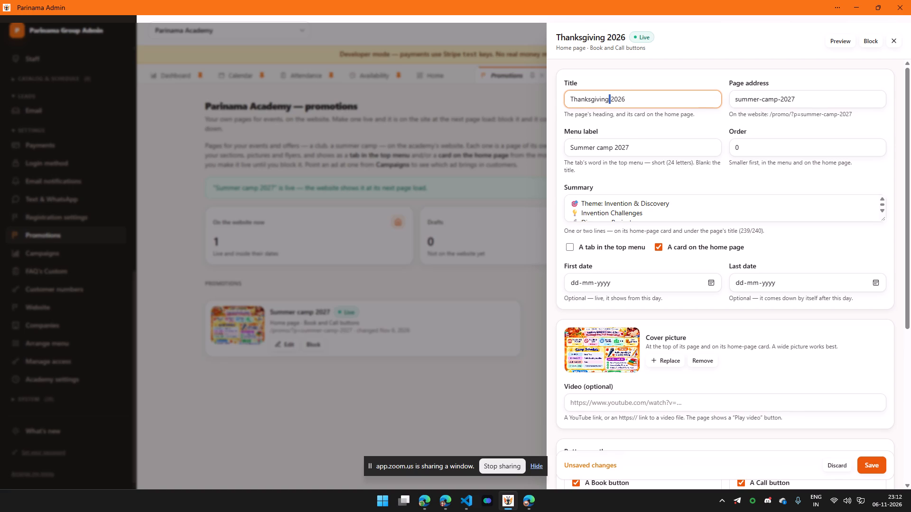
{"action": "key", "text": "Right"}
{"action": "type", "text": "Cam,"}
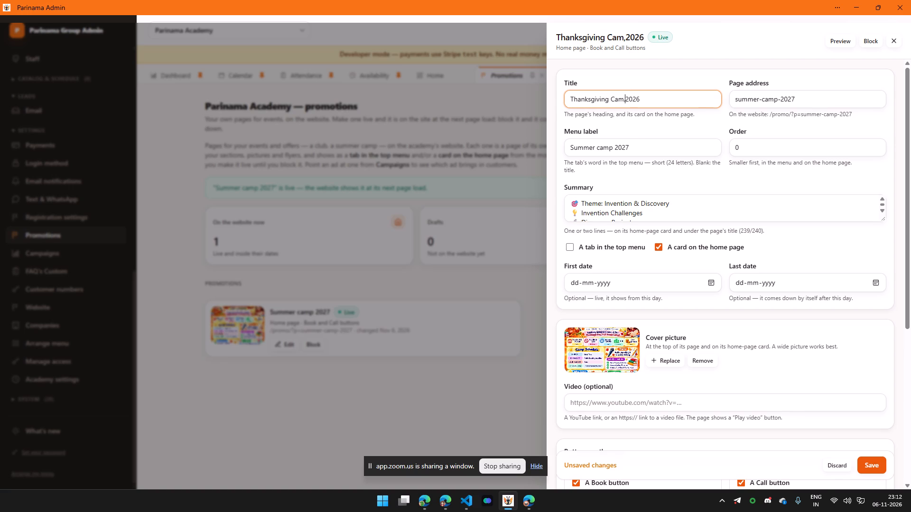
{"action": "key", "text": "BackSpace"}
{"action": "key", "text": "BackSpace"}
{"action": "type", "text": "mp"}
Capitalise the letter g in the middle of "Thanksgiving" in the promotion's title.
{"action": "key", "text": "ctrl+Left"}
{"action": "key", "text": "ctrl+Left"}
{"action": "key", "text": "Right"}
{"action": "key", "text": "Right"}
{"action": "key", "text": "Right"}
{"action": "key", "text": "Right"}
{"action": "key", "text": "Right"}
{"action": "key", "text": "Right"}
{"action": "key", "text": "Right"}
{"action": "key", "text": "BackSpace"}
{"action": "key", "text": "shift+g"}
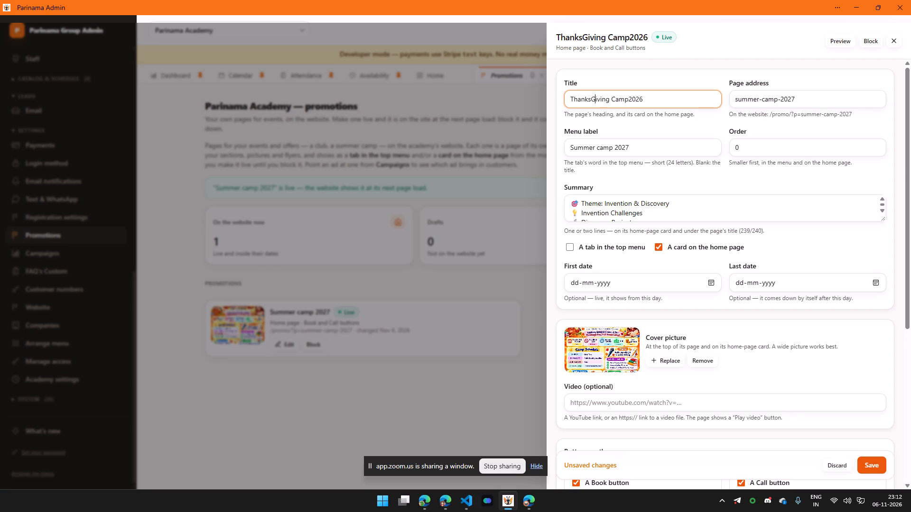
Add a space between "Camp" and "2026" in the promotion's title.
{"action": "left_click", "coordinate": [639, 100]}
{"action": "left_click", "coordinate": [629, 99]}
{"action": "key", "text": "space"}
{"action": "left_click", "coordinate": [660, 99]}
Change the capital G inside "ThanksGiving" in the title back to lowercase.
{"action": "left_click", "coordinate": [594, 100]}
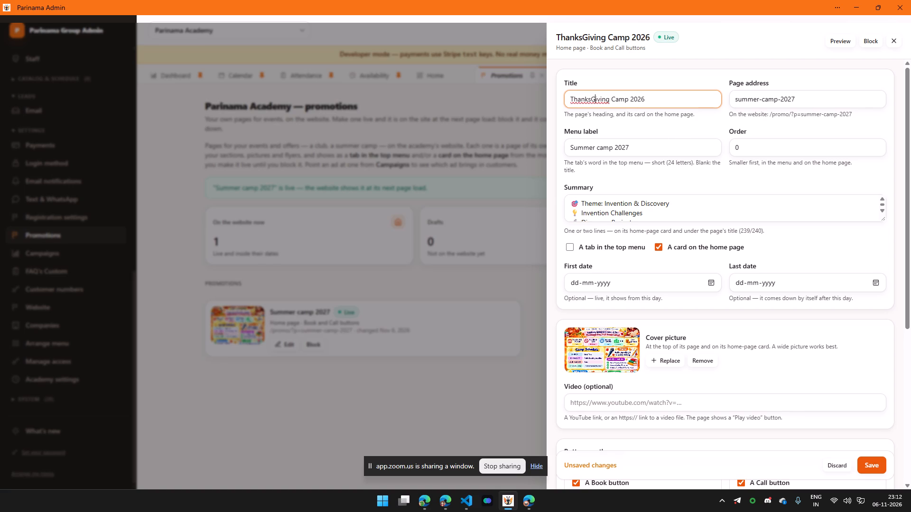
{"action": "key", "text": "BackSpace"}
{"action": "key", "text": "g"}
Copy the title "Thanksgiving Camp 2026" and replace the menu label with it.
{"action": "key", "text": "ctrl+a"}
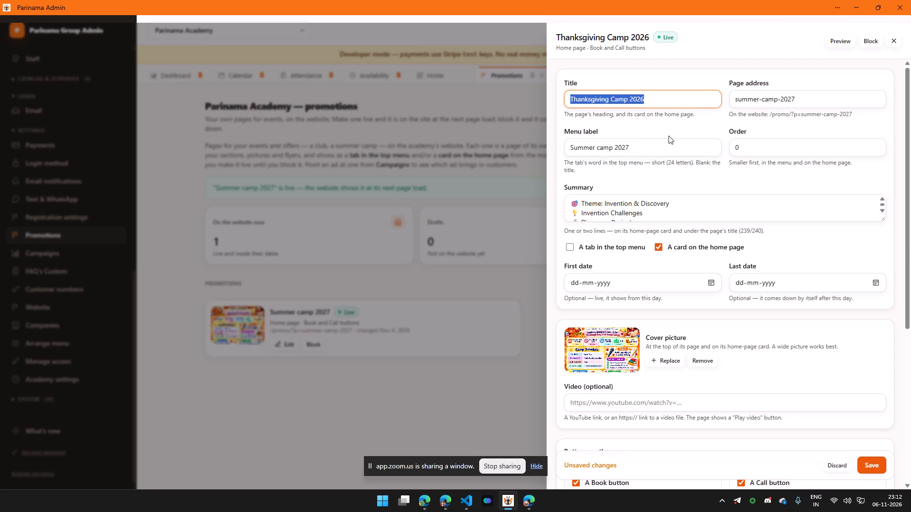
{"action": "key", "text": "ctrl+c"}
{"action": "left_click", "coordinate": [625, 149]}
{"action": "key", "text": "ctrl+a"}
{"action": "key", "text": "ctrl+v"}
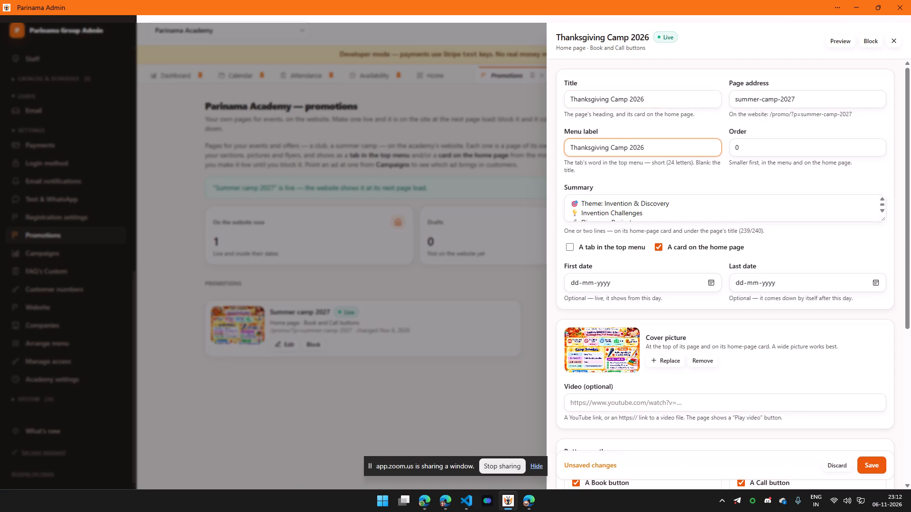
Replace the page address using the copied title, giving "thanksgiving-camp-2026".
{"action": "left_click", "coordinate": [782, 100]}
{"action": "key", "text": "ctrl+a"}
{"action": "left_click", "coordinate": [679, 100]}
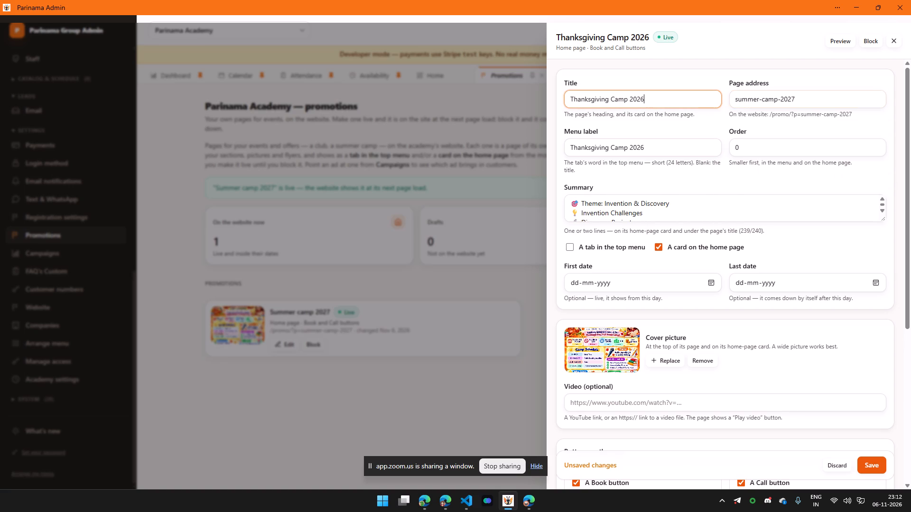
{"action": "left_click_drag", "start_coordinate": [650, 102], "coordinate": [534, 95]}
{"action": "key", "text": "ctrl+c"}
{"action": "left_click", "coordinate": [816, 96]}
{"action": "key", "text": "ctrl+a"}
{"action": "key", "text": "ctrl+v"}
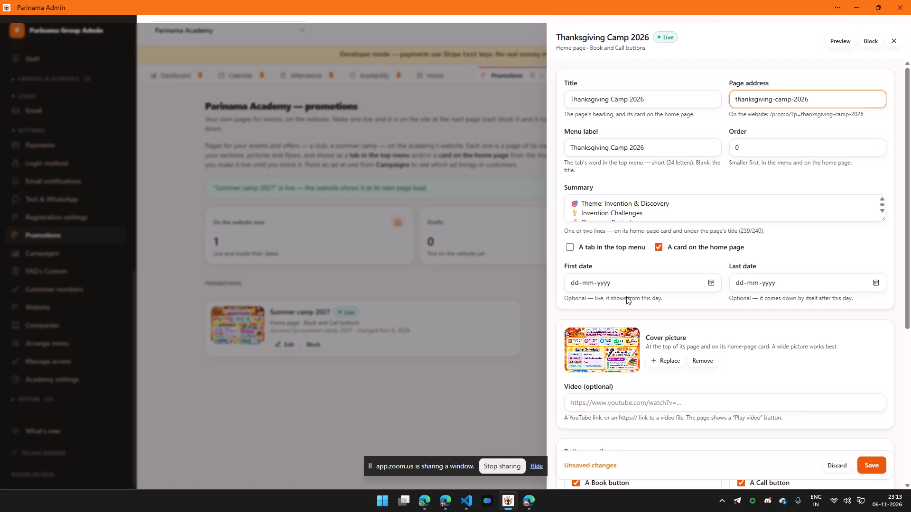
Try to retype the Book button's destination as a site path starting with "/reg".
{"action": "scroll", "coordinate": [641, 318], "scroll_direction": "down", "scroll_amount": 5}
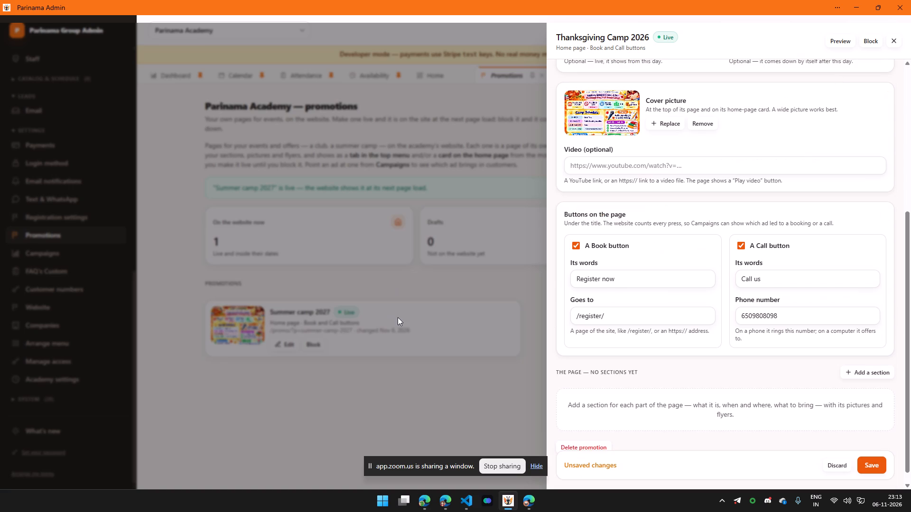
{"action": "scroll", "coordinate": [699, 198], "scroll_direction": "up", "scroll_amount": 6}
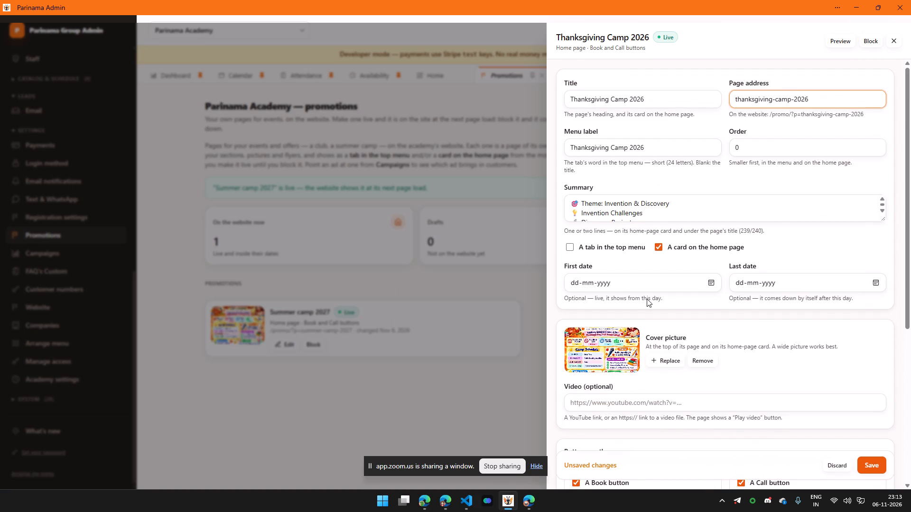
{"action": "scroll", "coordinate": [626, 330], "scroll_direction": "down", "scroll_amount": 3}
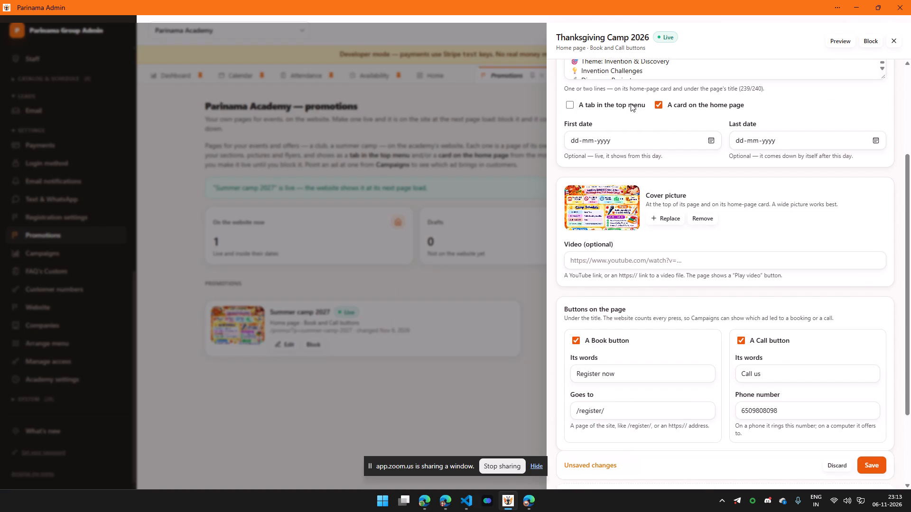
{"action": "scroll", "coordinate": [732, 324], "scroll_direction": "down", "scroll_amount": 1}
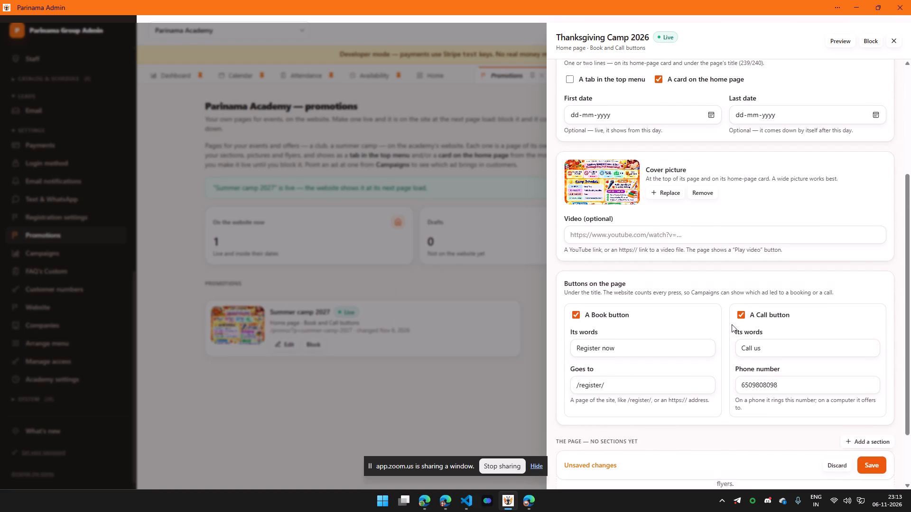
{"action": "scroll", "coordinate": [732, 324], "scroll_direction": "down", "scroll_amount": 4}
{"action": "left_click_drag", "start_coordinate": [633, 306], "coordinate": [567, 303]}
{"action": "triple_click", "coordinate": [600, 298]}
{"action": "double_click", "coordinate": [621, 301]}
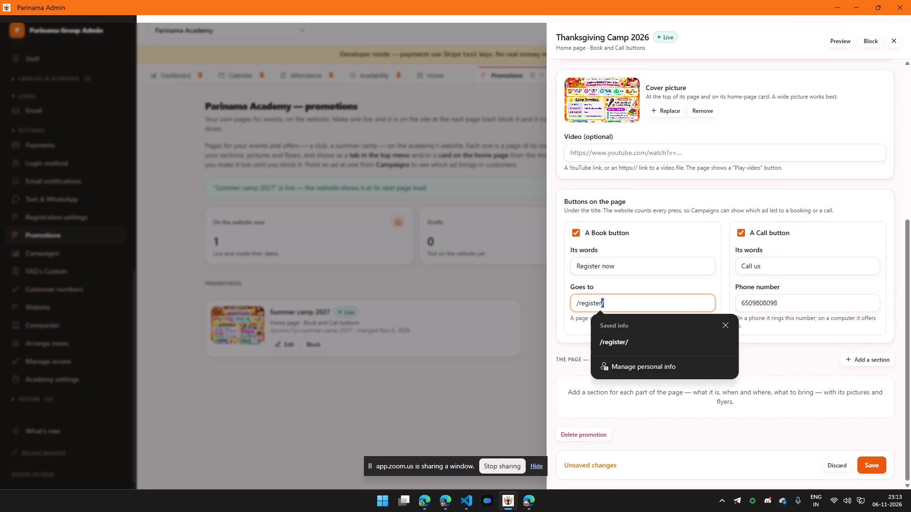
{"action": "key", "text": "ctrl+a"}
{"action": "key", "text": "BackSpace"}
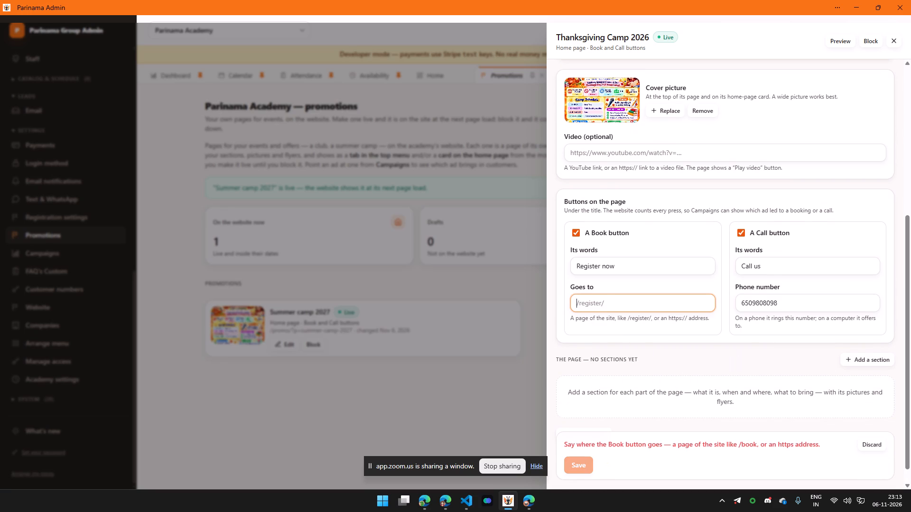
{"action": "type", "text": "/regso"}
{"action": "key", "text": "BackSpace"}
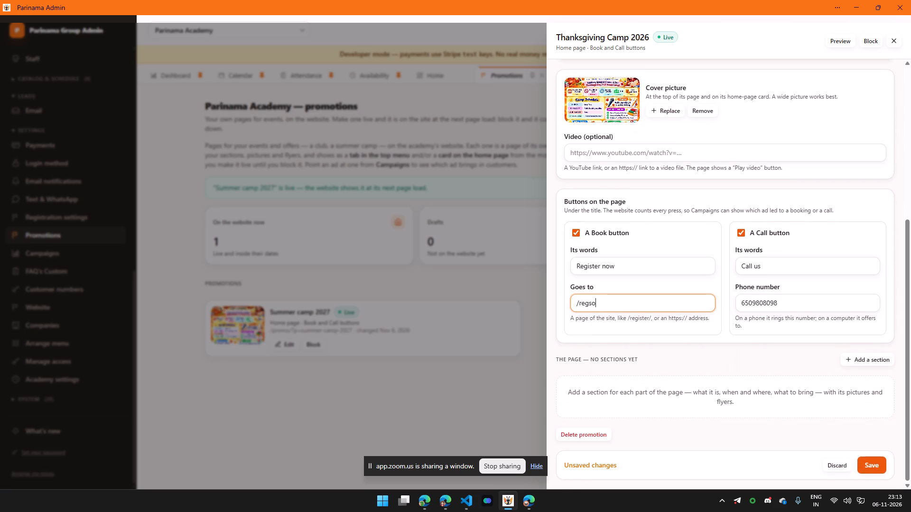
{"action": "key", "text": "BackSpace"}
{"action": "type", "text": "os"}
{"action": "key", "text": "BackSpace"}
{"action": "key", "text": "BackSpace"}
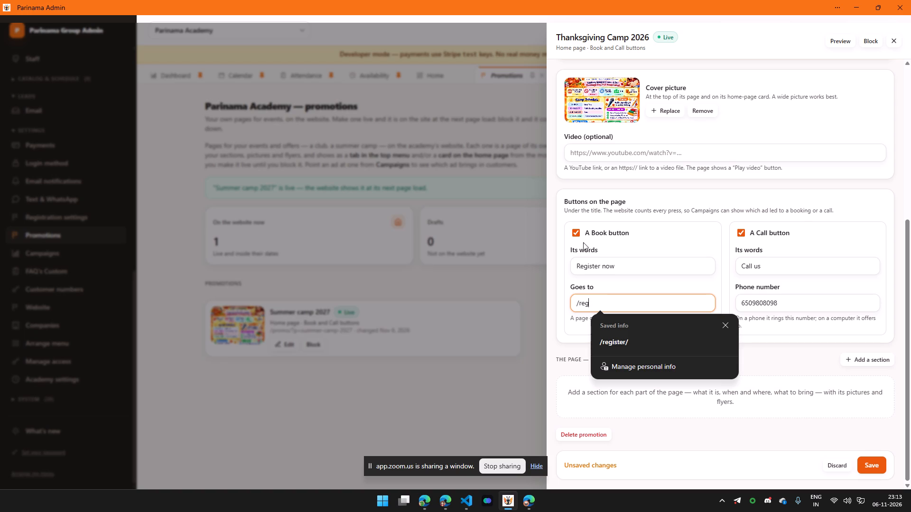
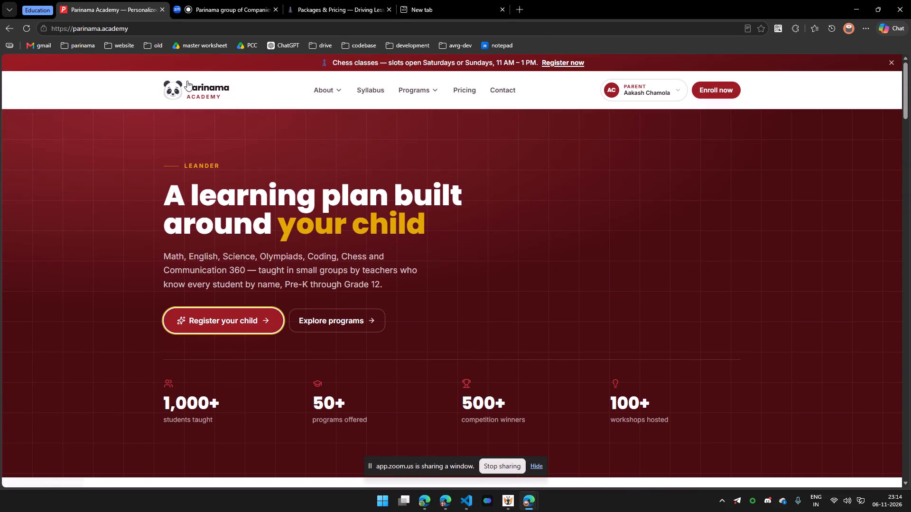
{"action": "left_click", "coordinate": [198, 93]}
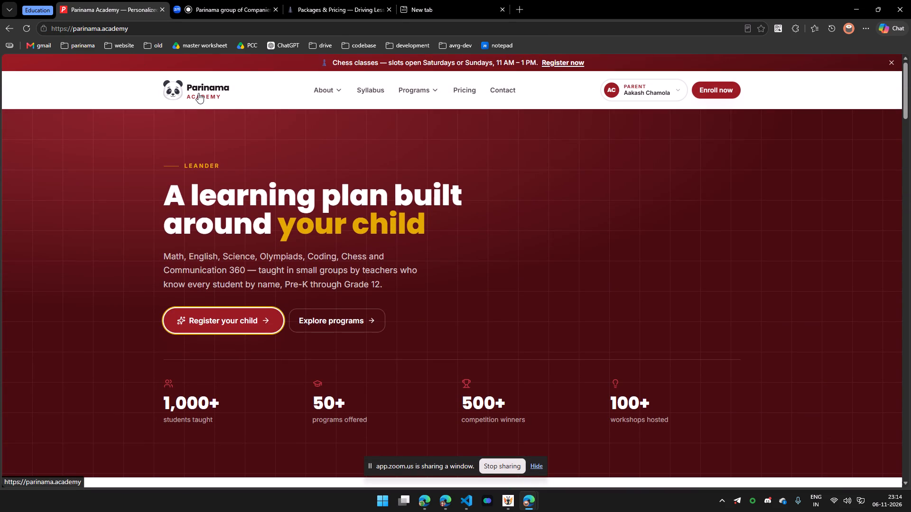
{"action": "key", "text": "ctrl+r"}
{"action": "scroll", "coordinate": [293, 164], "scroll_direction": "down", "scroll_amount": 2}
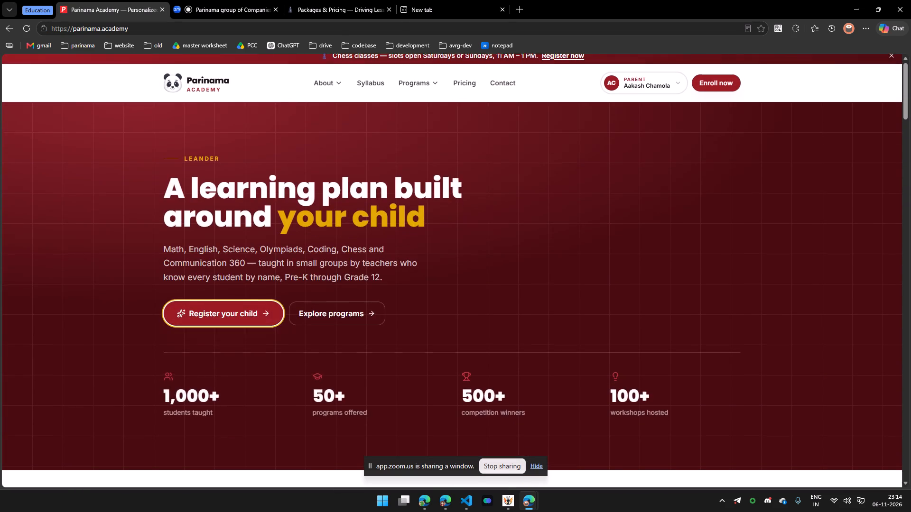
{"action": "scroll", "coordinate": [293, 164], "scroll_direction": "down", "scroll_amount": 4}
{"action": "left_click_drag", "start_coordinate": [165, 228], "coordinate": [213, 234]}
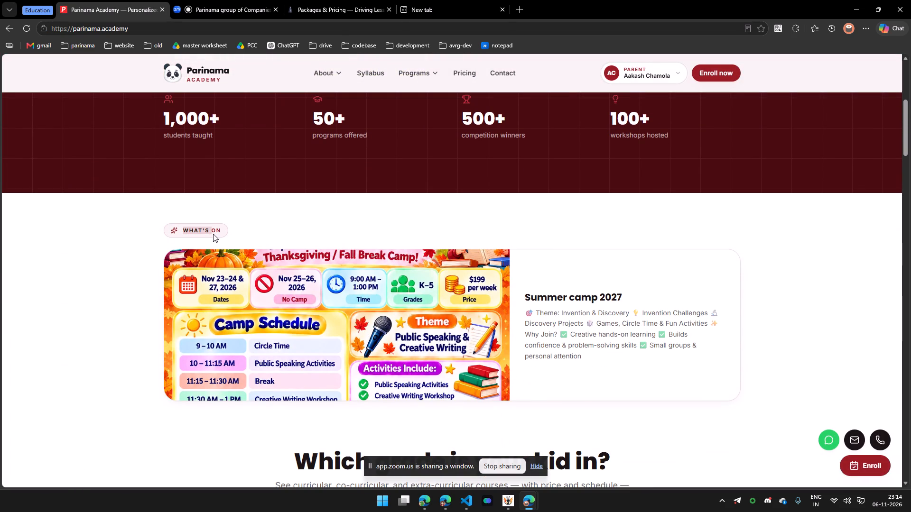
{"action": "left_click_drag", "start_coordinate": [213, 234], "coordinate": [225, 234]}
{"action": "left_click", "coordinate": [243, 232]}
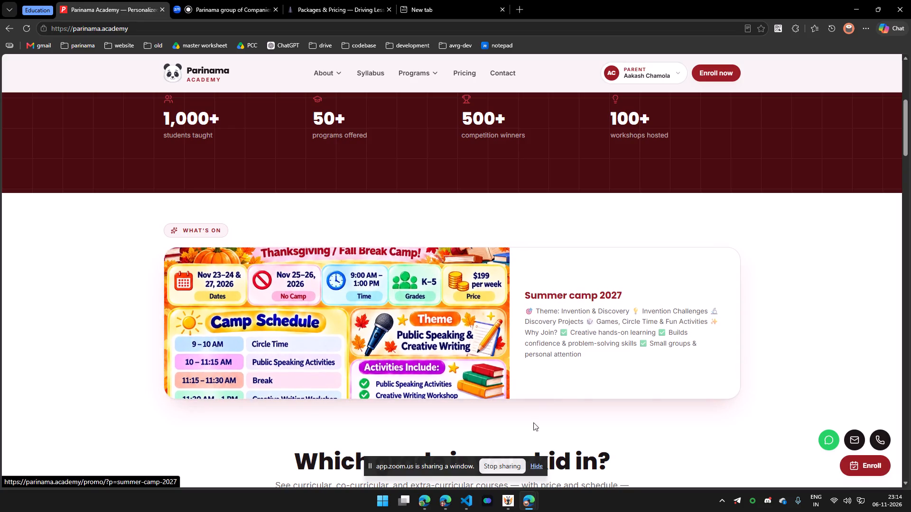
{"action": "left_click", "coordinate": [566, 310]}
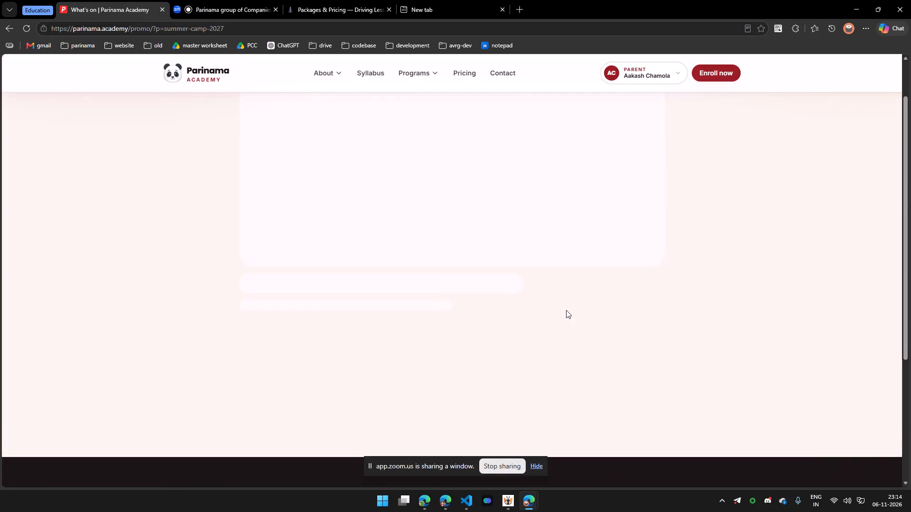
{"action": "scroll", "coordinate": [544, 297], "scroll_direction": "up", "scroll_amount": 3}
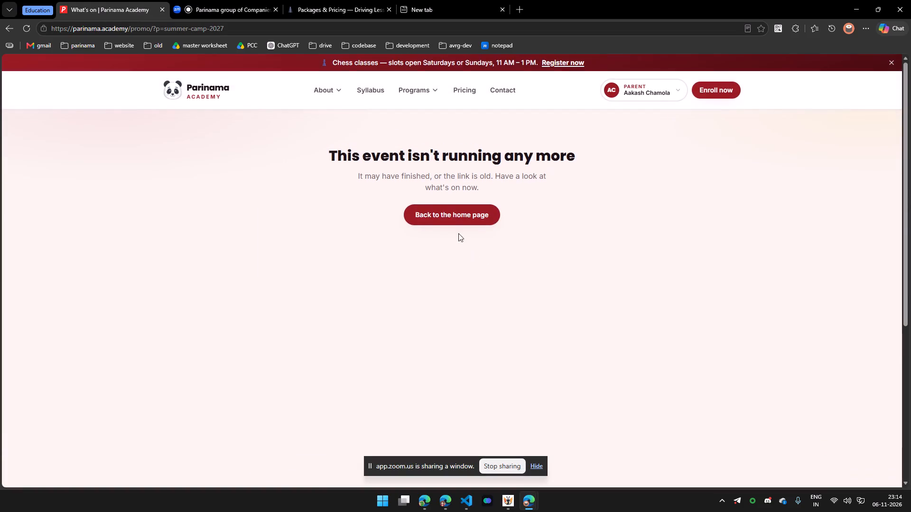
Switch to Parinama Admin, reopen the Thanksgiving Camp 2026 promotion for editing and review its settings.
{"action": "key", "text": "alt+Tab"}
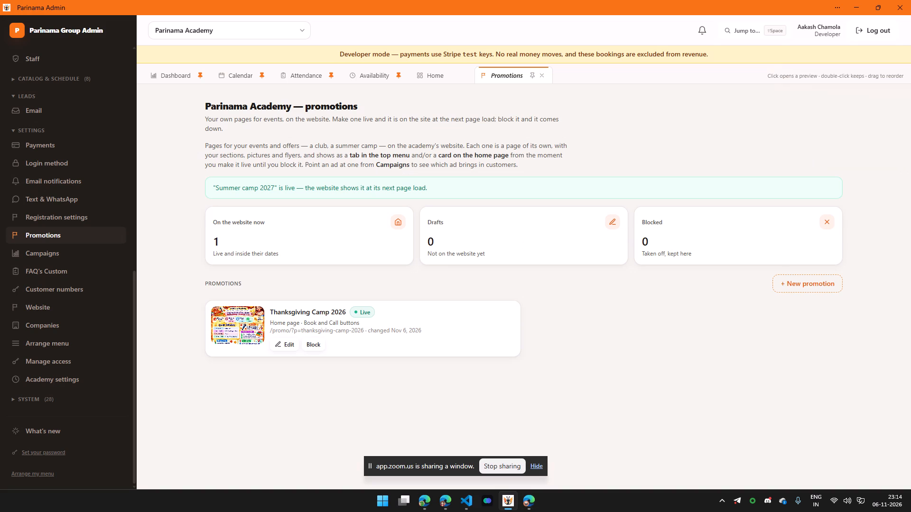
{"action": "left_click", "coordinate": [356, 333]}
{"action": "left_click", "coordinate": [274, 343]}
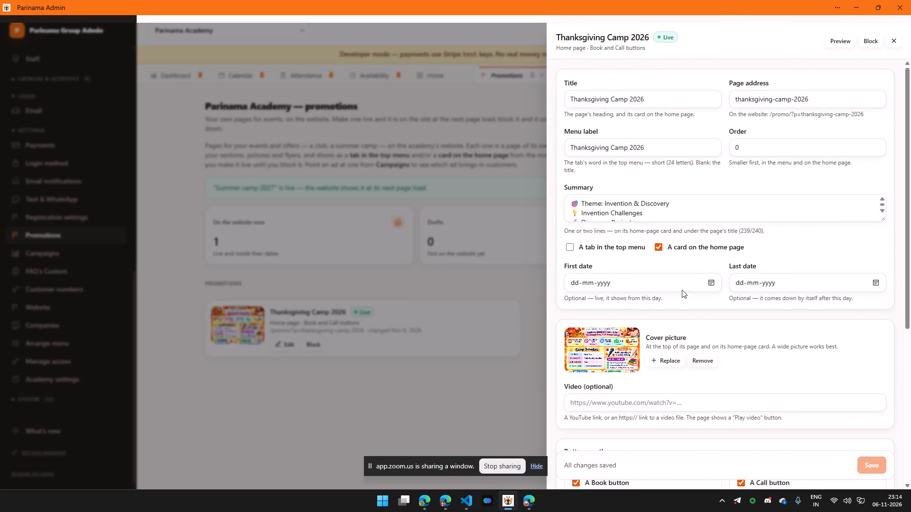
{"action": "scroll", "coordinate": [693, 314], "scroll_direction": "down", "scroll_amount": 6}
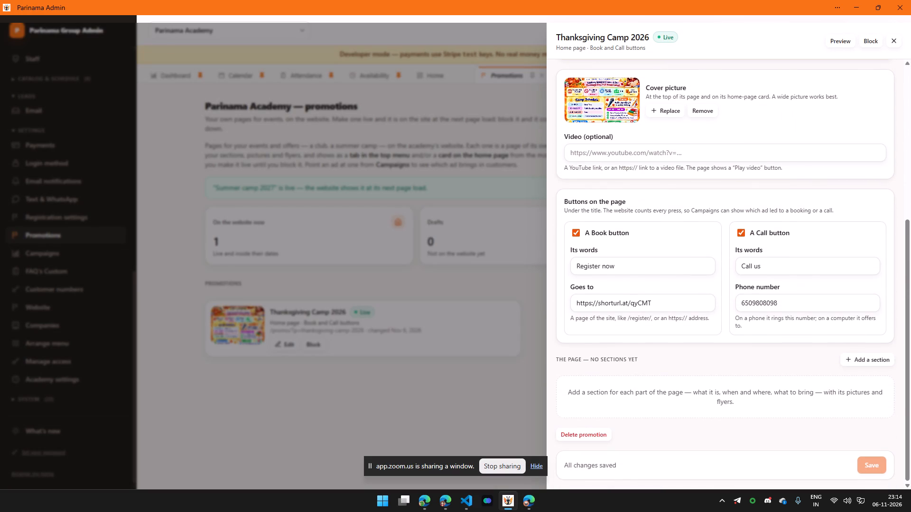
{"action": "left_click", "coordinate": [660, 274]}
{"action": "scroll", "coordinate": [663, 299], "scroll_direction": "up", "scroll_amount": 8}
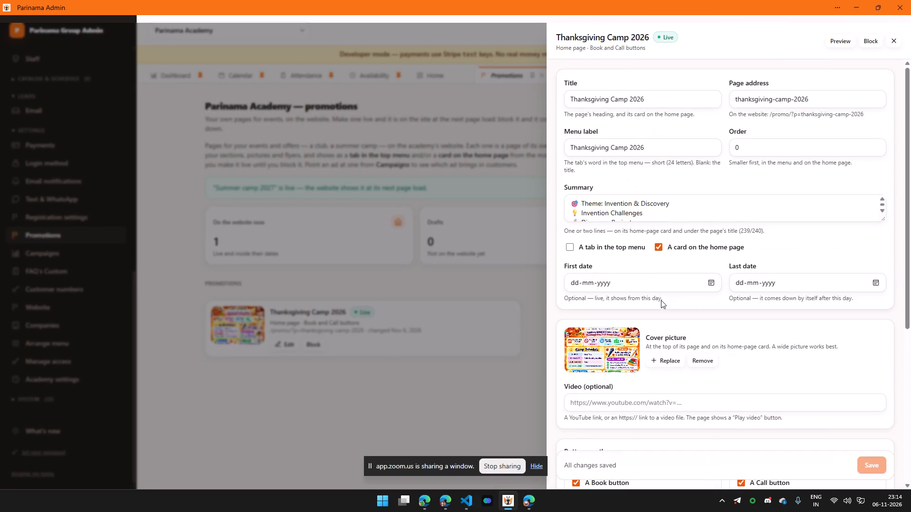
{"action": "left_click", "coordinate": [754, 146]}
{"action": "left_click", "coordinate": [716, 176]}
{"action": "scroll", "coordinate": [632, 249], "scroll_direction": "down", "scroll_amount": 2}
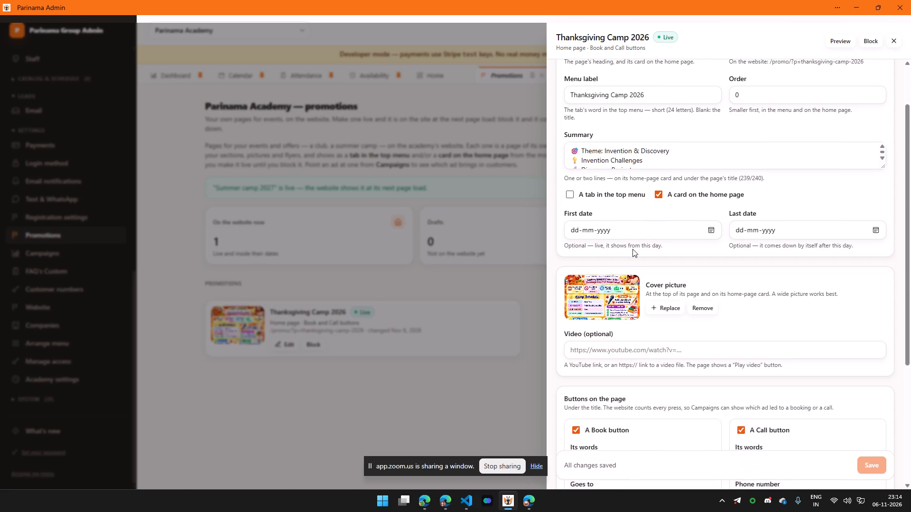
{"action": "scroll", "coordinate": [632, 249], "scroll_direction": "down", "scroll_amount": 2}
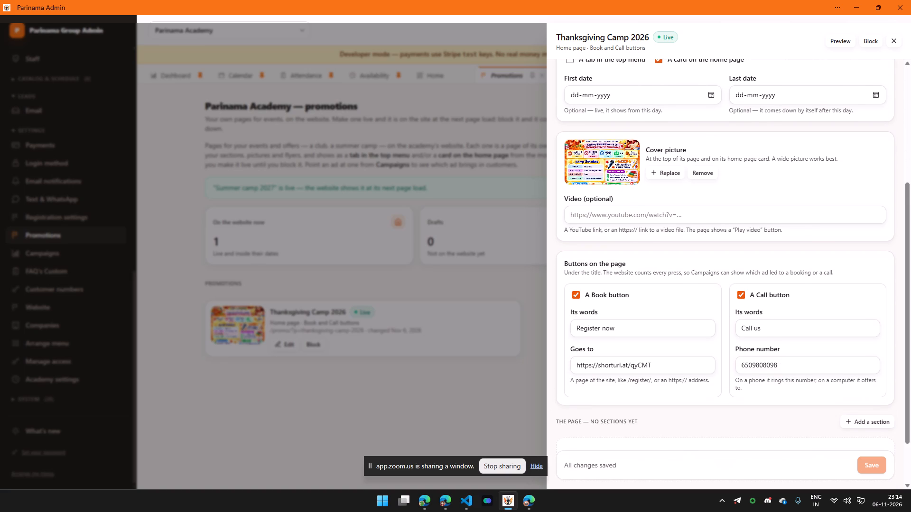
{"action": "left_click", "coordinate": [659, 209]}
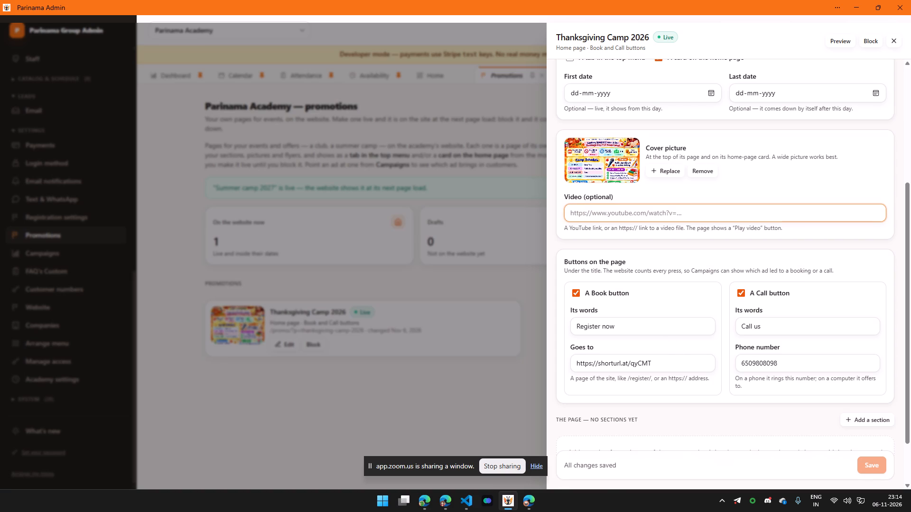
{"action": "left_click", "coordinate": [671, 361]}
{"action": "key", "text": "ctrl+a"}
{"action": "key", "text": "ctrl+c"}
{"action": "key", "text": "ctrl+c"}
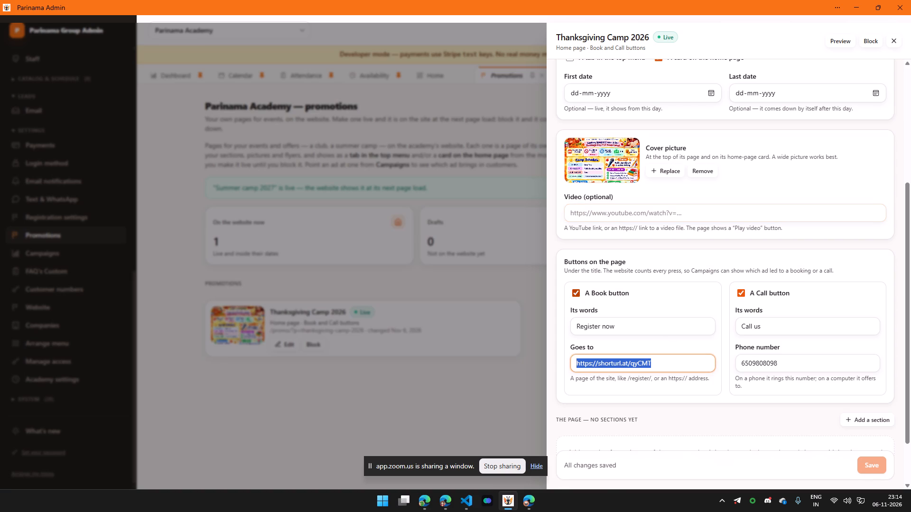
{"action": "left_click", "coordinate": [654, 210]}
{"action": "key", "text": "ctrl+v"}
{"action": "left_click", "coordinate": [875, 470]}
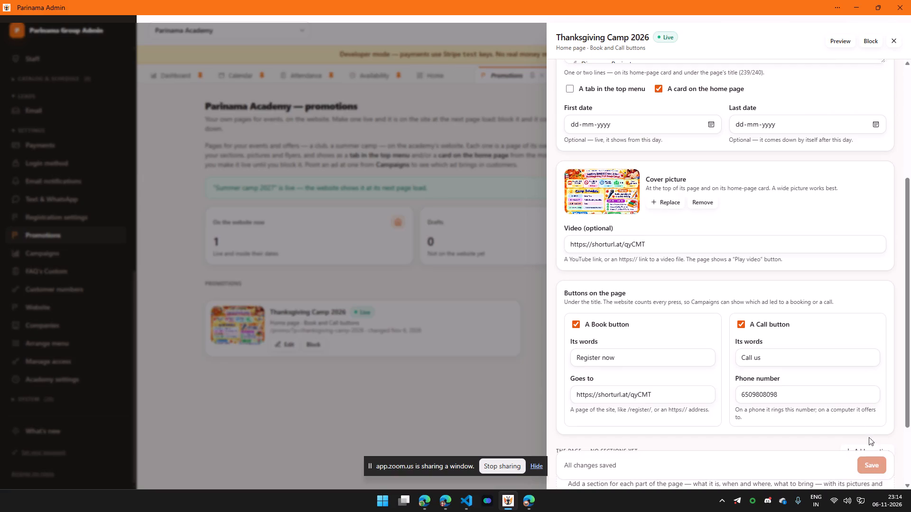
Switch to the academy website in Microsoft Edge, reload the home page and open the Thanksgiving Camp 2026 card under What's On.
{"action": "key", "text": "alt+Tab"}
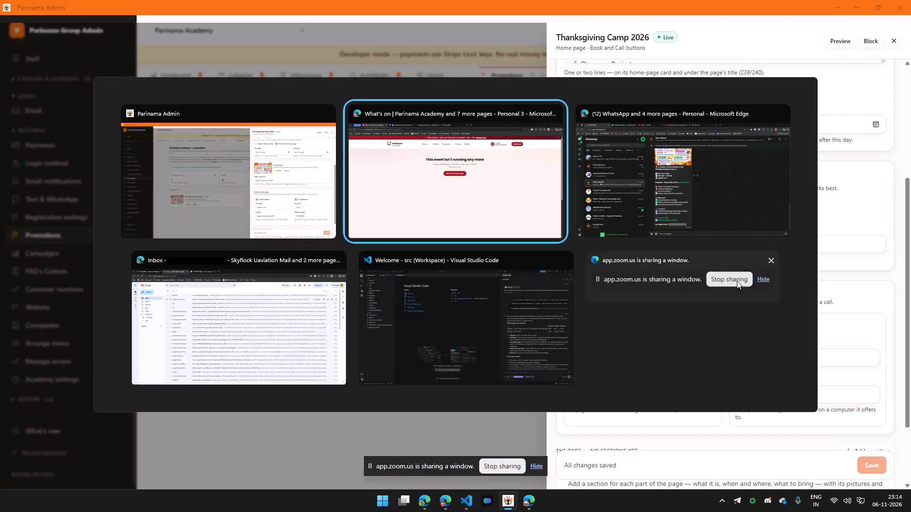
{"action": "left_click", "coordinate": [438, 218]}
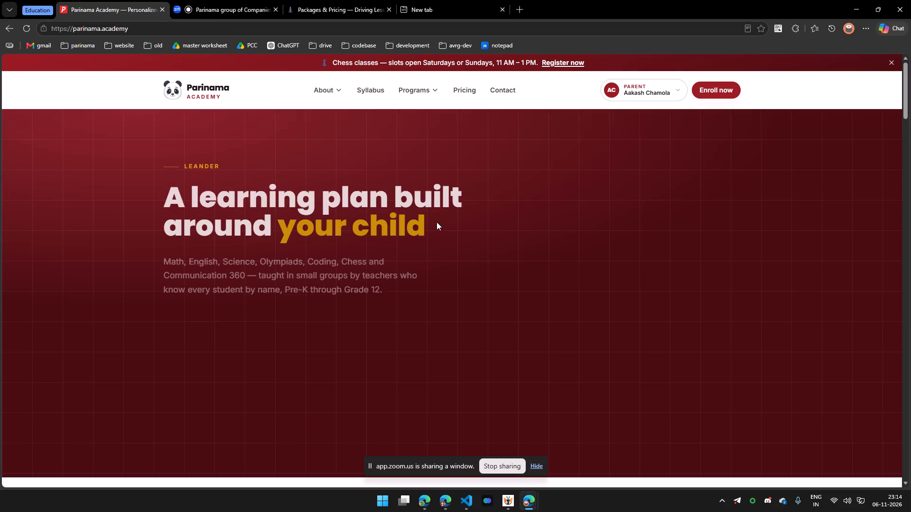
{"action": "scroll", "coordinate": [411, 285], "scroll_direction": "down", "scroll_amount": 3}
{"action": "key", "text": "ctrl+r"}
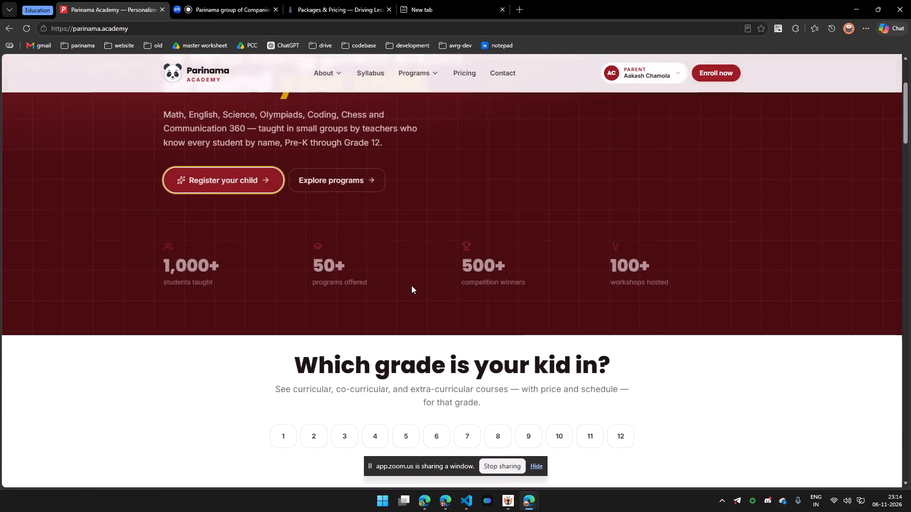
{"action": "scroll", "coordinate": [411, 285], "scroll_direction": "down", "scroll_amount": 4}
{"action": "scroll", "coordinate": [411, 285], "scroll_direction": "up", "scroll_amount": 5}
{"action": "scroll", "coordinate": [411, 285], "scroll_direction": "down", "scroll_amount": 4}
{"action": "left_click", "coordinate": [368, 317]}
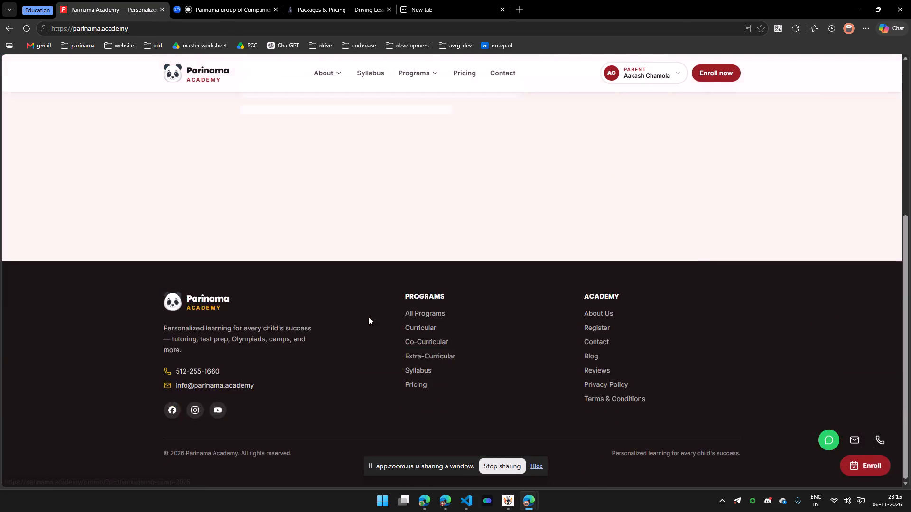
{"action": "left_click", "coordinate": [363, 310]}
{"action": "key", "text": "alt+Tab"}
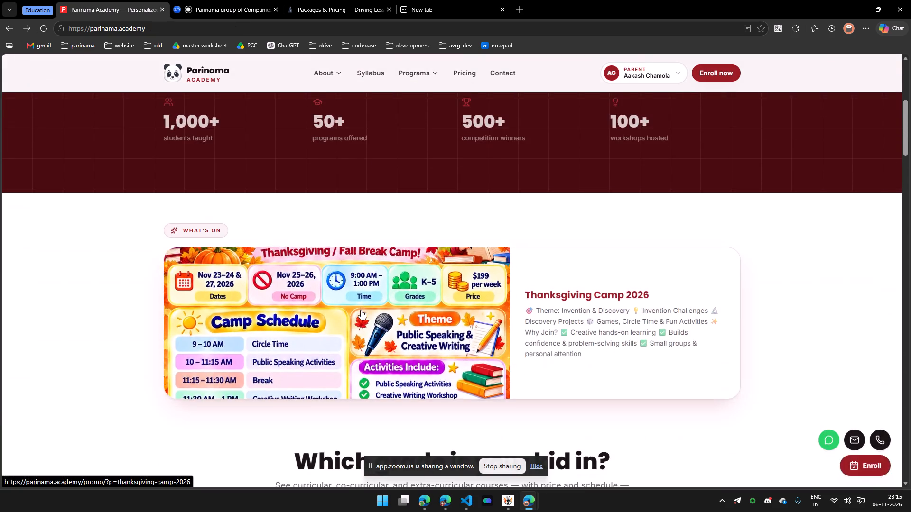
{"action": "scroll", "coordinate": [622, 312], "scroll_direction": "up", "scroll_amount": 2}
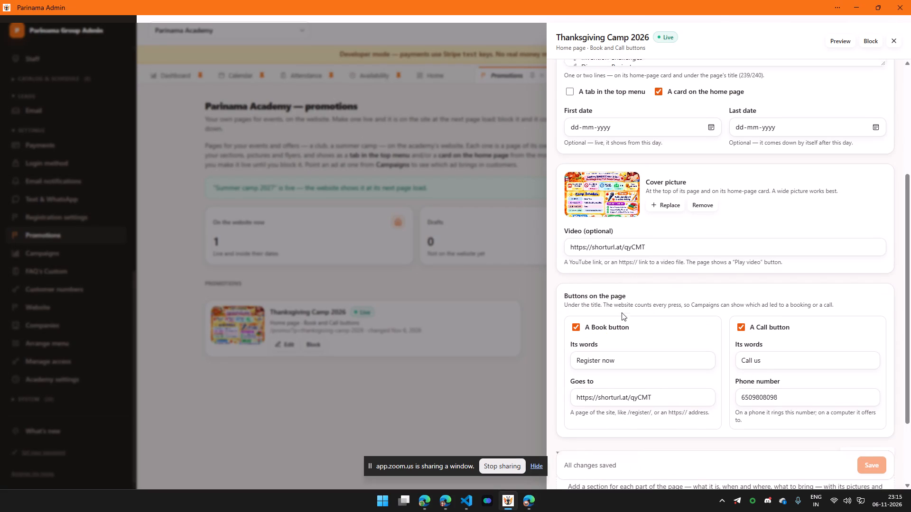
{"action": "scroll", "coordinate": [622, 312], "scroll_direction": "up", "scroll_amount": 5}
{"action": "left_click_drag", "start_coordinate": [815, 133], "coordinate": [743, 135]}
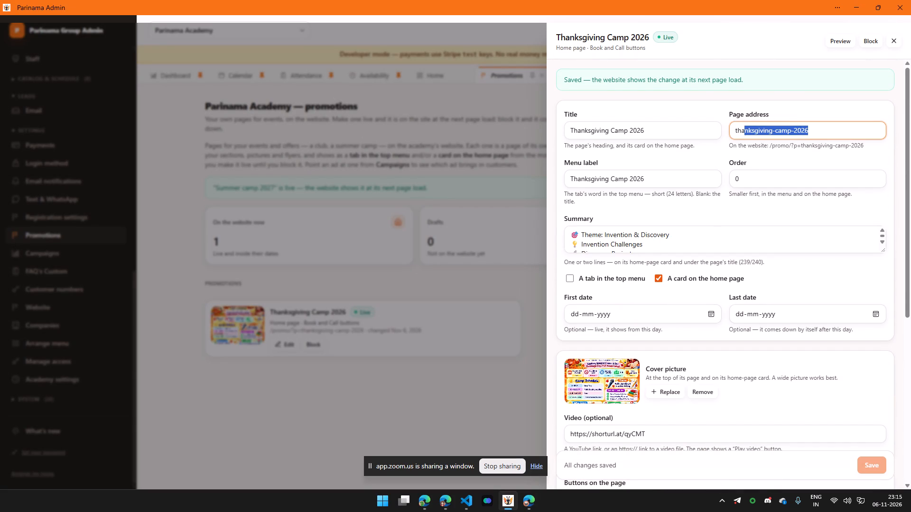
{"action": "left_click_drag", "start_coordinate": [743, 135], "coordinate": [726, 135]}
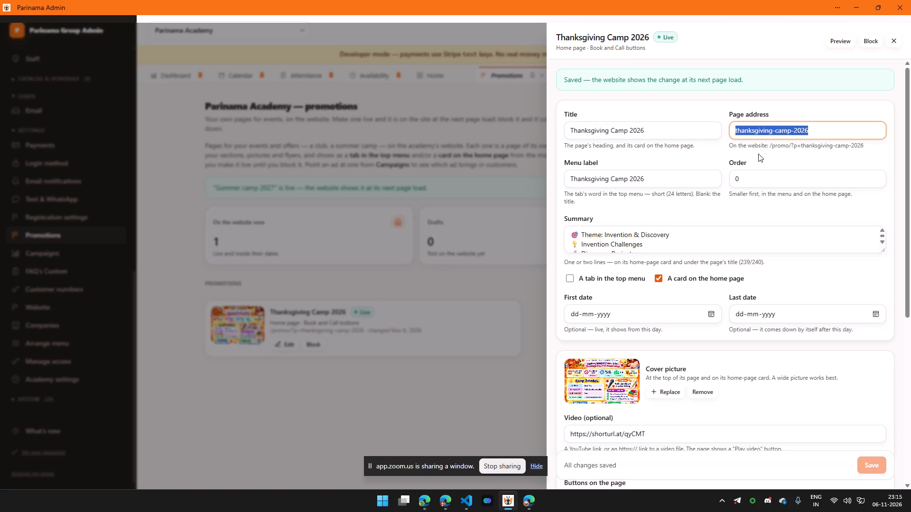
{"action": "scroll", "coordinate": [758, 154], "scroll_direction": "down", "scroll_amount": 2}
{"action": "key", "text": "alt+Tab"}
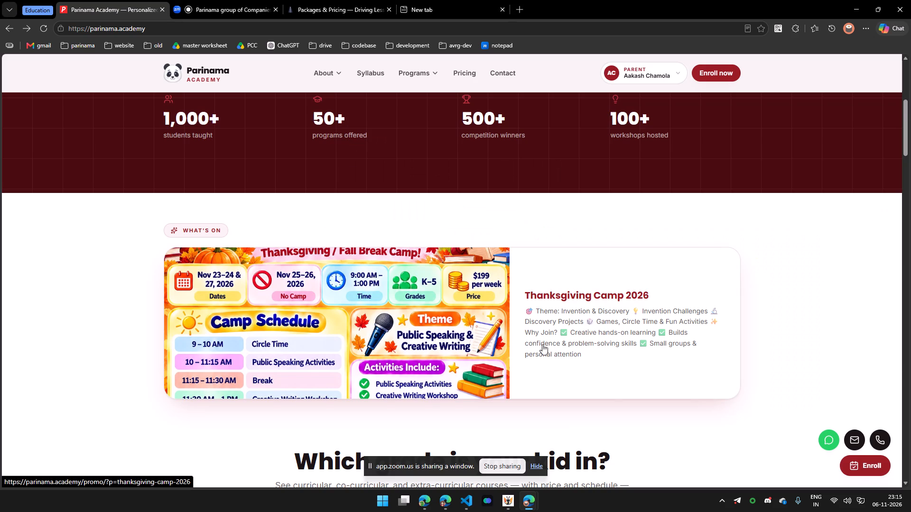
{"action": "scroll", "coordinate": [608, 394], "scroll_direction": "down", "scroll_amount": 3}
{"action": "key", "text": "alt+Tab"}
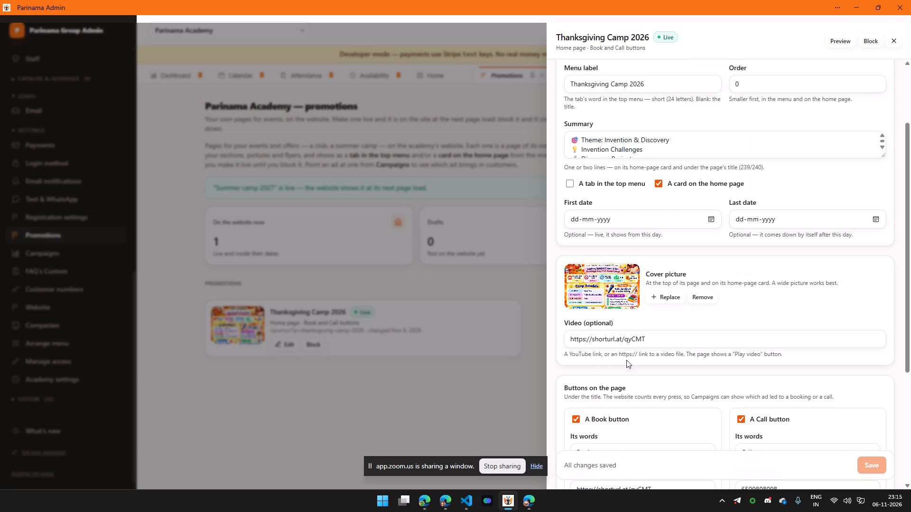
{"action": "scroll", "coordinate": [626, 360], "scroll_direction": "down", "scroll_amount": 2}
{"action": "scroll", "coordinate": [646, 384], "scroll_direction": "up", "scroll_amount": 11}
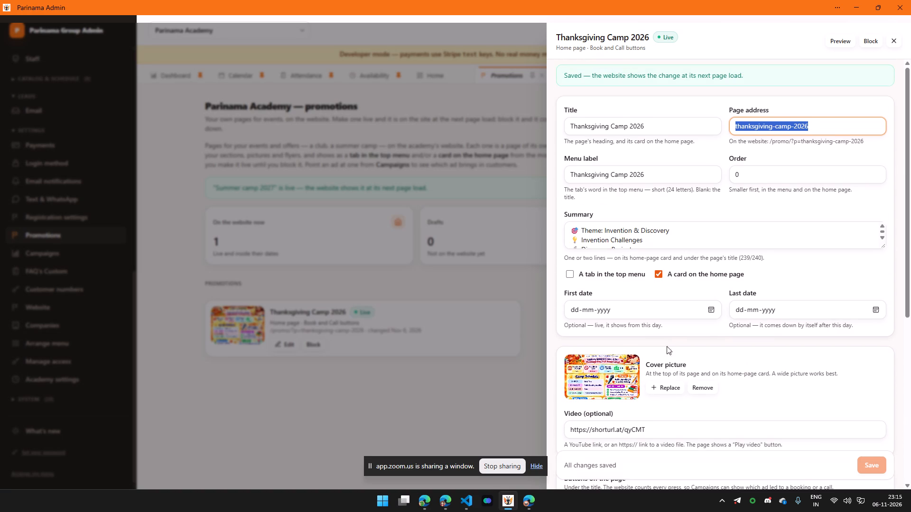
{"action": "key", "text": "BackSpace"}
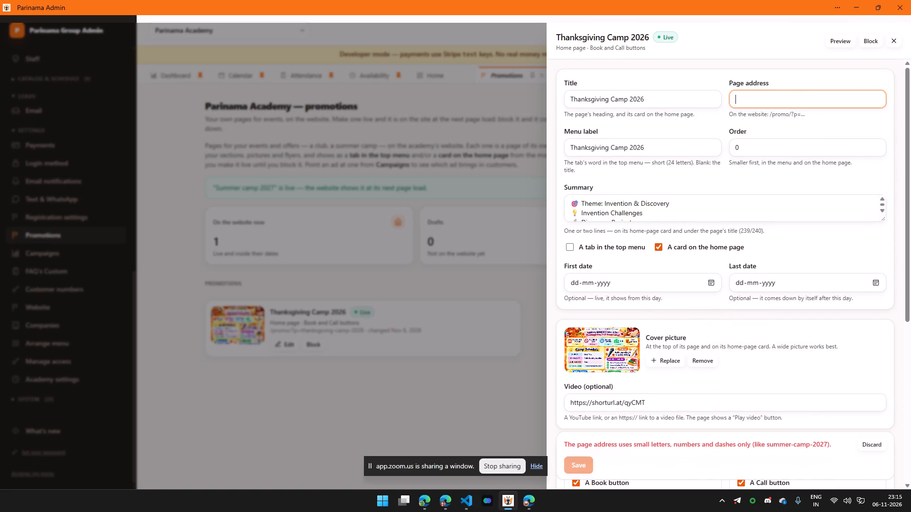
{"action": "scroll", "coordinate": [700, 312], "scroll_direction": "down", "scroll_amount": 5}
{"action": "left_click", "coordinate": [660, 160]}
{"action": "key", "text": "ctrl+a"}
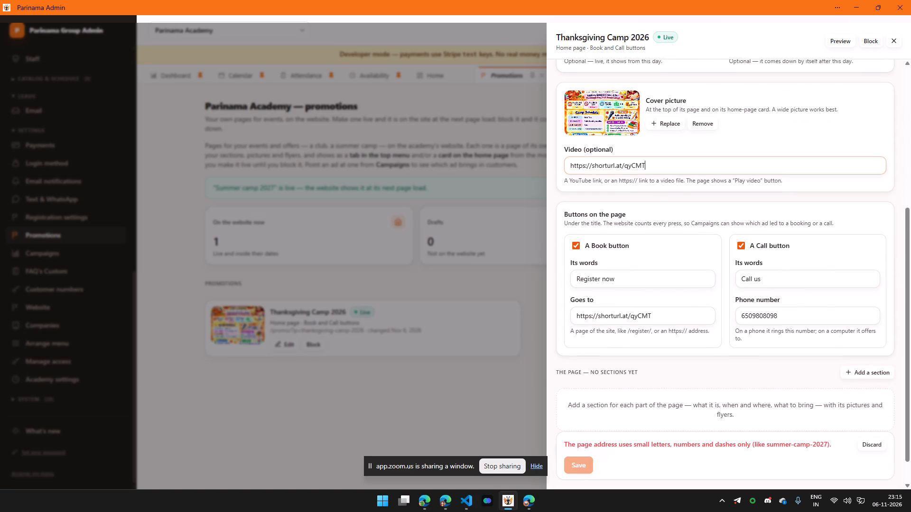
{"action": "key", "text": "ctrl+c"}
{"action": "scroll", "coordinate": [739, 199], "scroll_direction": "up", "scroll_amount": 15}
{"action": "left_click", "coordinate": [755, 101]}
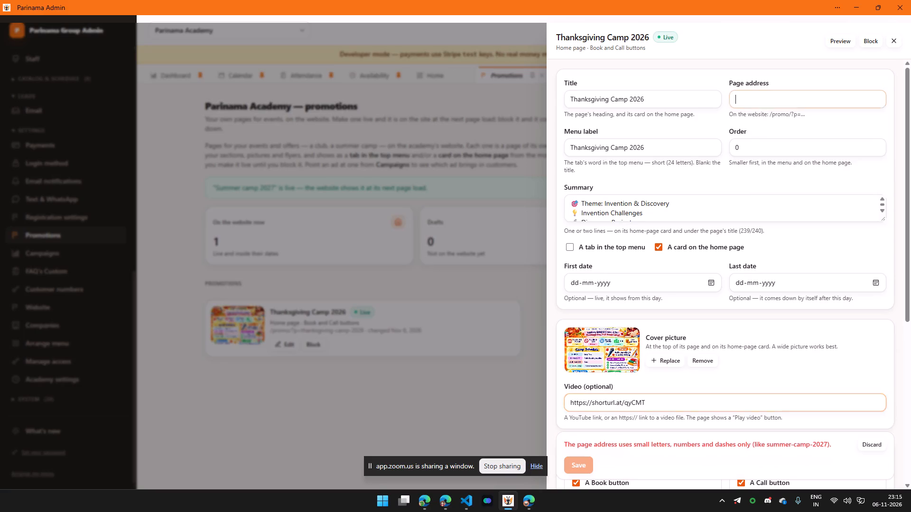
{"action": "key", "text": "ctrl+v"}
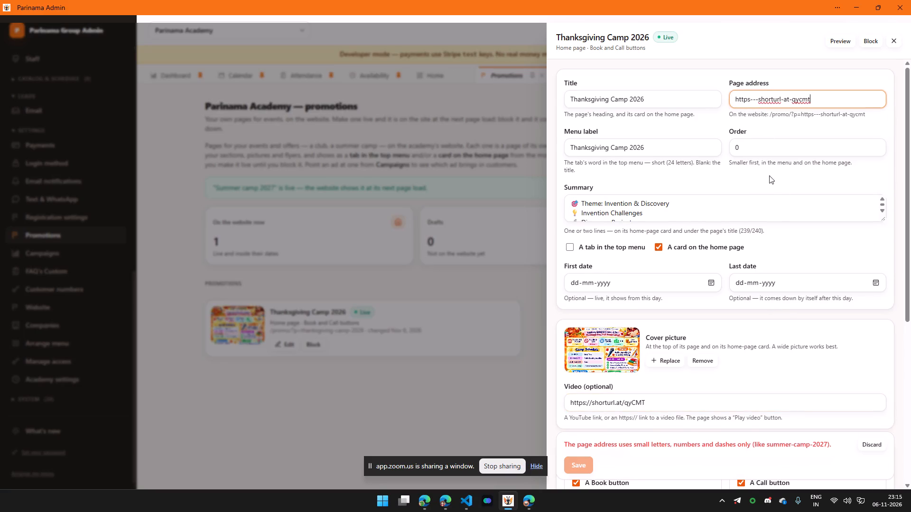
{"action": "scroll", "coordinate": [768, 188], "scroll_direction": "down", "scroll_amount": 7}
{"action": "key", "text": "alt+Tab"}
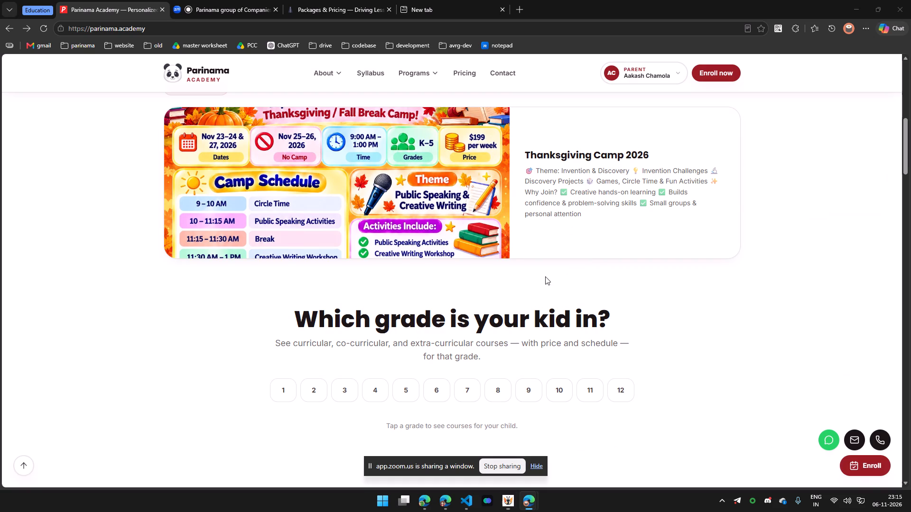
{"action": "scroll", "coordinate": [475, 298], "scroll_direction": "up", "scroll_amount": 3}
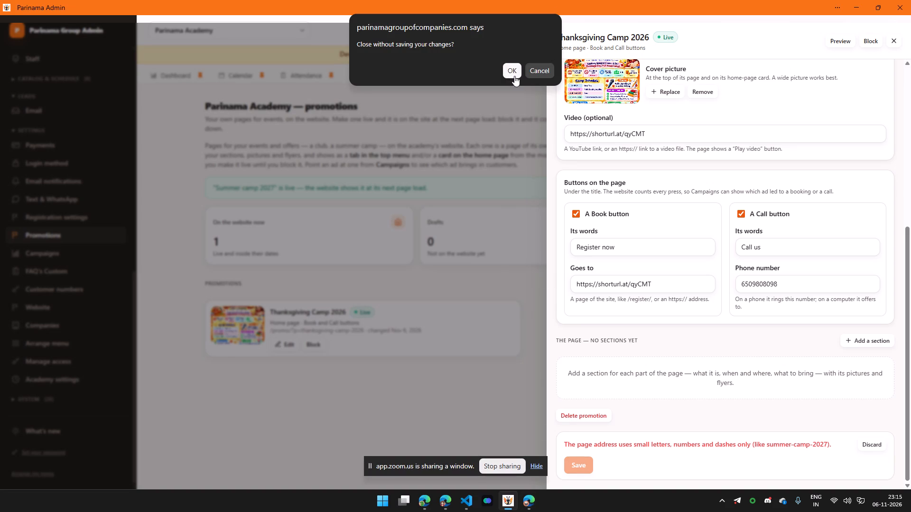
Reopen the Thanksgiving Camp 2026 promotion, block it from the website and close its editor.
{"action": "left_click", "coordinate": [288, 342]}
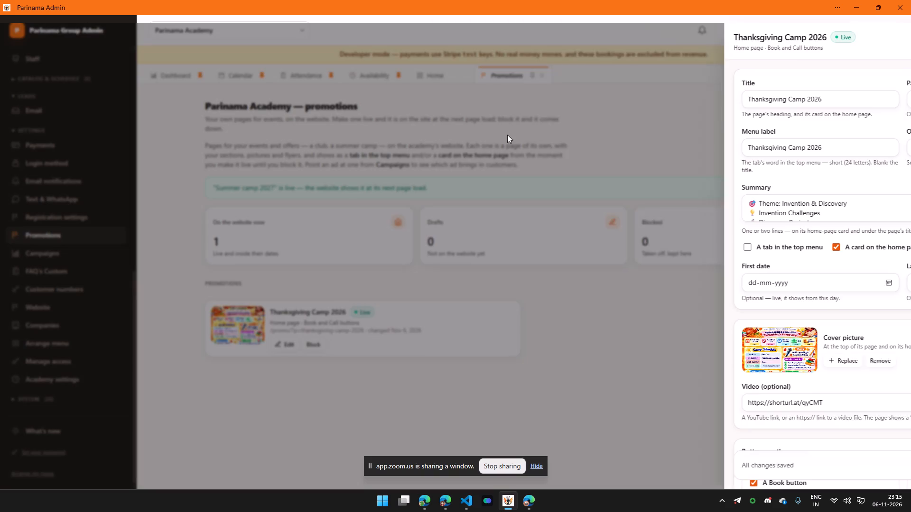
{"action": "left_click", "coordinate": [865, 40]}
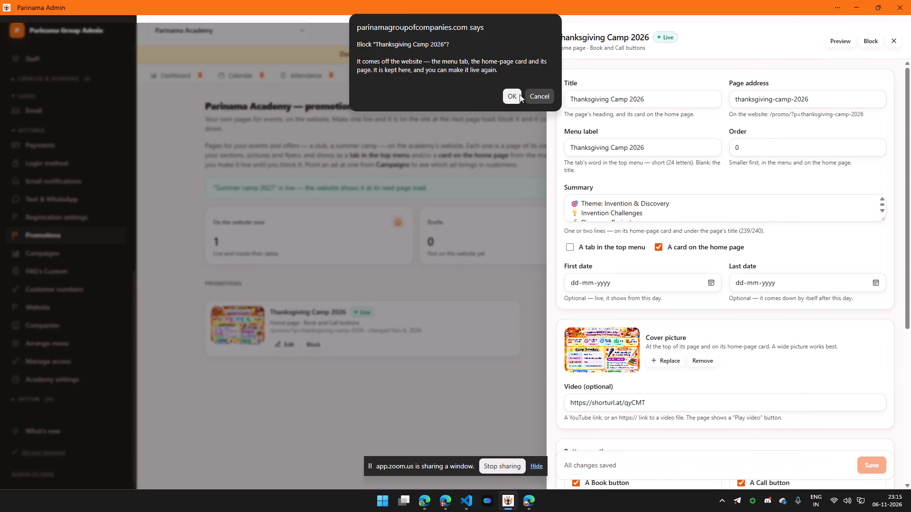
{"action": "left_click", "coordinate": [520, 95]}
{"action": "left_click", "coordinate": [896, 40]}
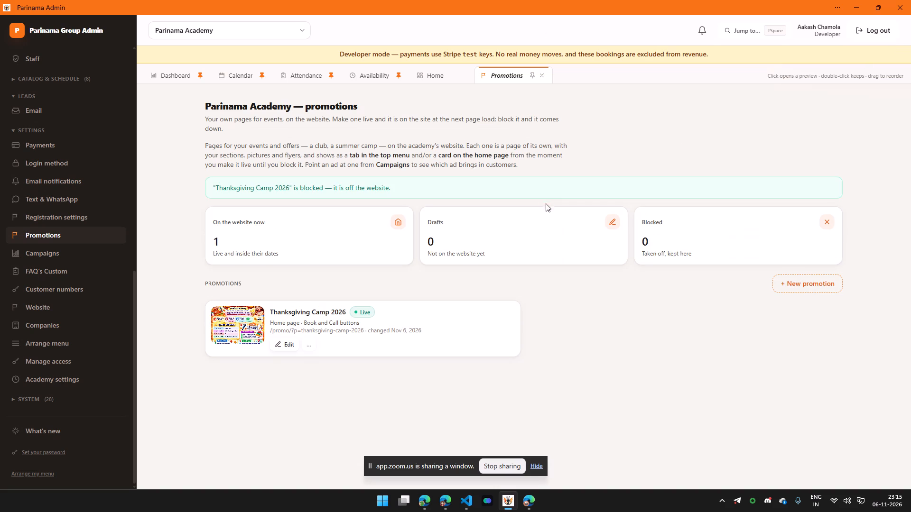
Browse the admin sections for campaigns, FAQs and club bookings, and open Parinama Academy's registration and waitlist page.
{"action": "left_click", "coordinate": [61, 219]}
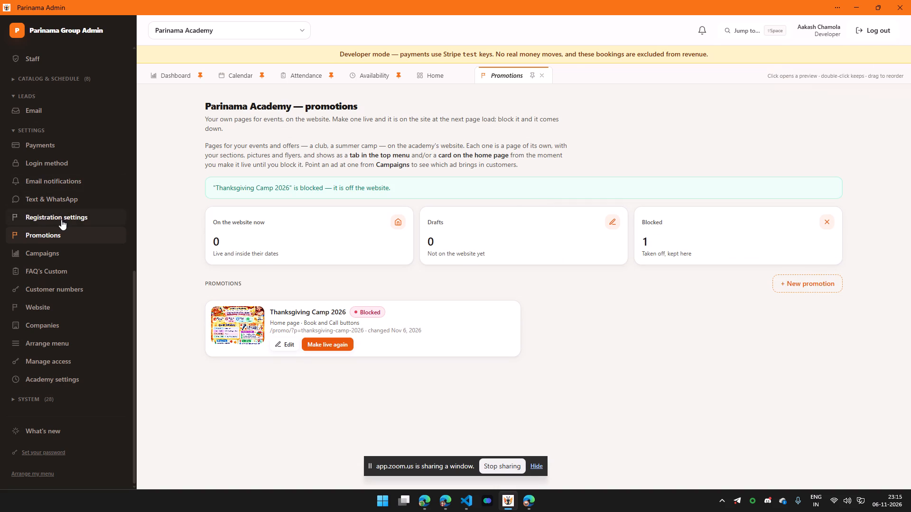
{"action": "left_click", "coordinate": [55, 256]}
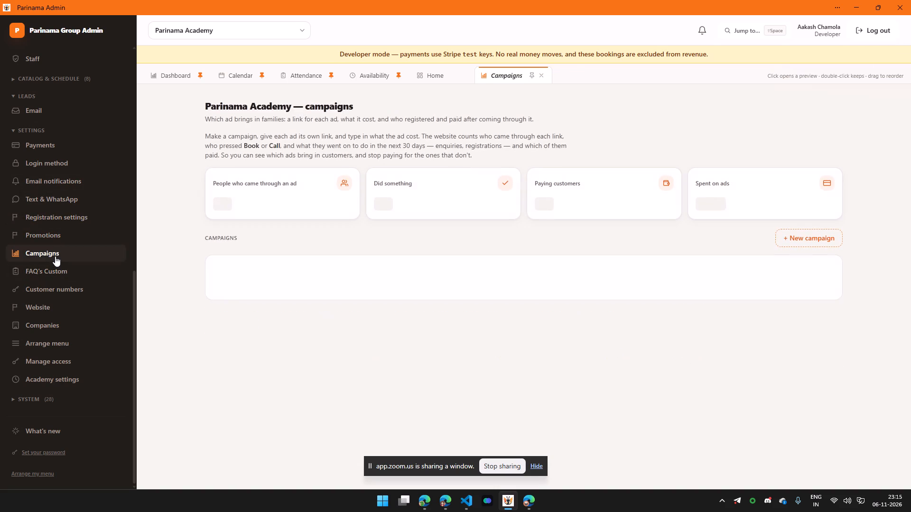
{"action": "left_click", "coordinate": [56, 262]}
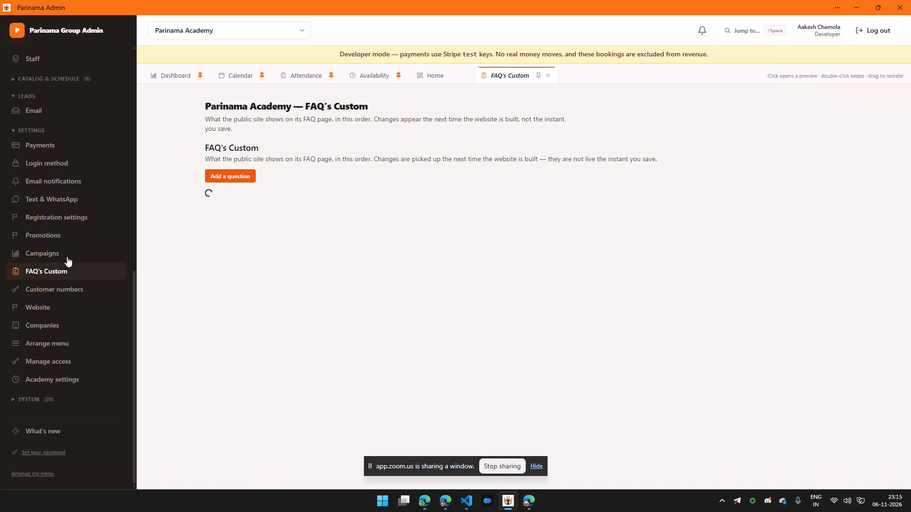
{"action": "scroll", "coordinate": [47, 189], "scroll_direction": "up", "scroll_amount": 14}
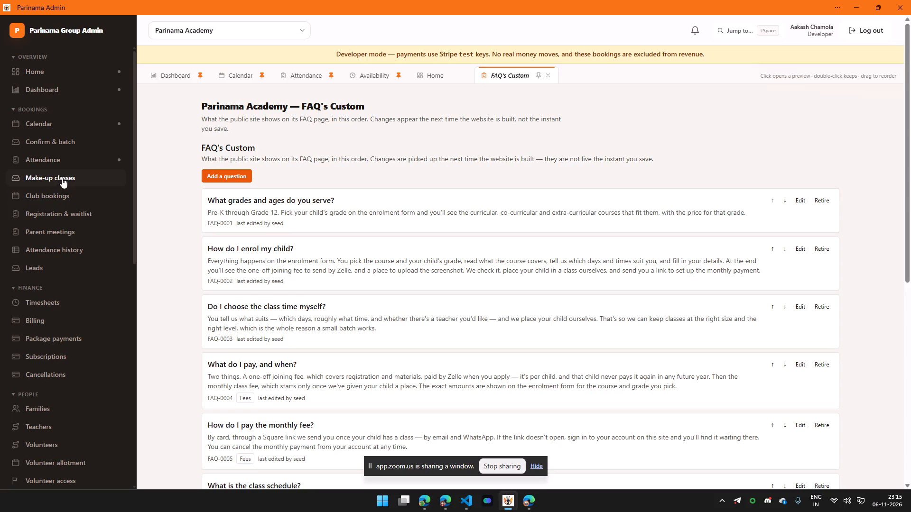
{"action": "left_click", "coordinate": [63, 198]}
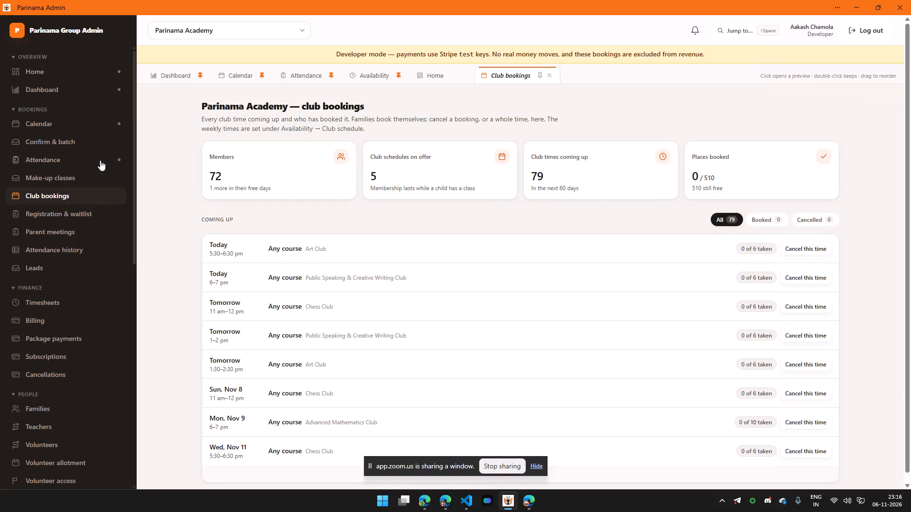
{"action": "left_click", "coordinate": [63, 211]}
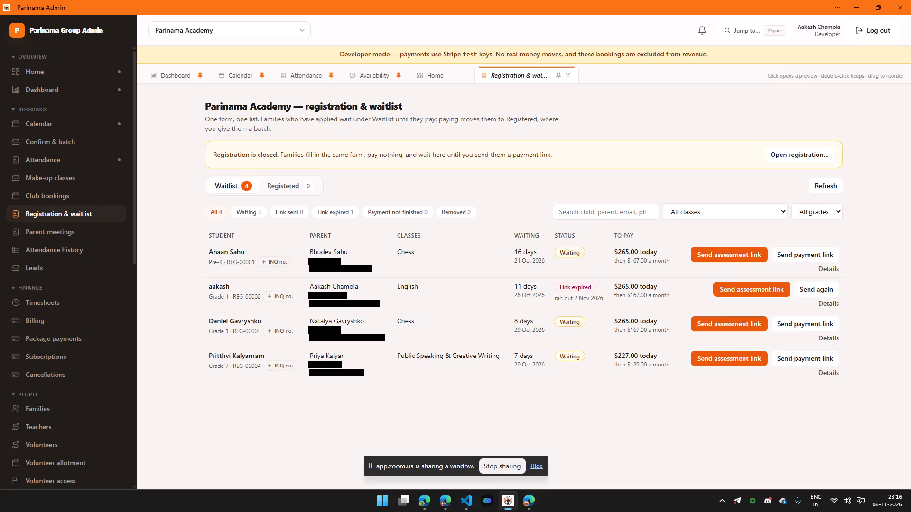
{"action": "left_click", "coordinate": [830, 271]}
{"action": "scroll", "coordinate": [572, 275], "scroll_direction": "down", "scroll_amount": 9}
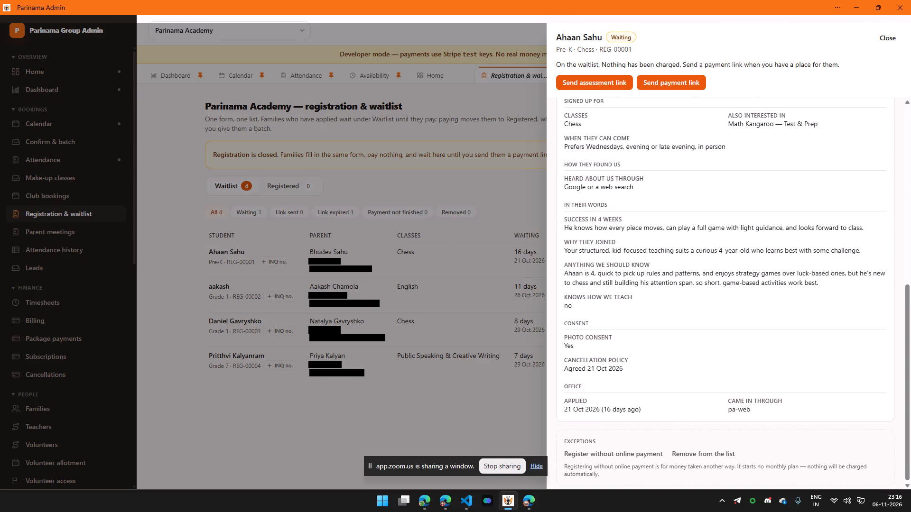
{"action": "scroll", "coordinate": [597, 282], "scroll_direction": "down", "scroll_amount": 4}
{"action": "scroll", "coordinate": [632, 351], "scroll_direction": "up", "scroll_amount": 10}
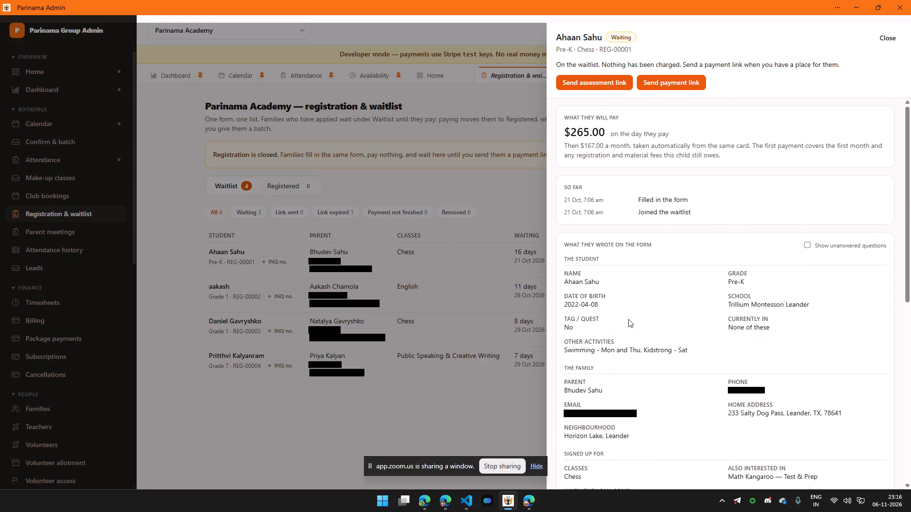
{"action": "scroll", "coordinate": [605, 265], "scroll_direction": "down", "scroll_amount": 9}
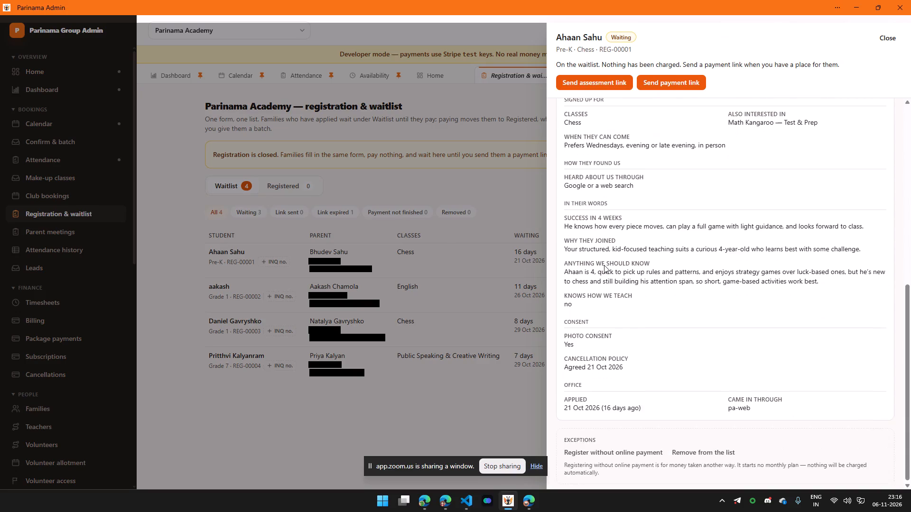
{"action": "scroll", "coordinate": [604, 265], "scroll_direction": "down", "scroll_amount": 6}
{"action": "scroll", "coordinate": [604, 265], "scroll_direction": "up", "scroll_amount": 6}
{"action": "left_click", "coordinate": [486, 191]}
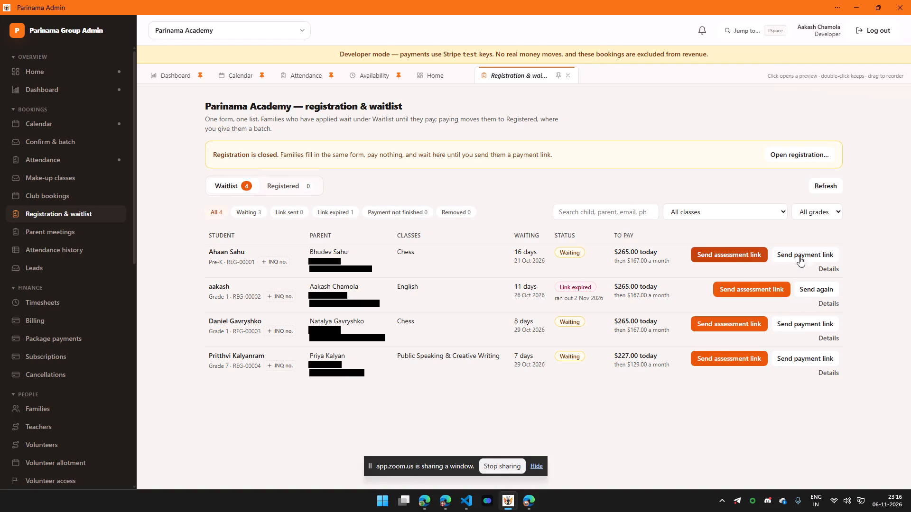
{"action": "left_click_drag", "start_coordinate": [514, 253], "coordinate": [521, 253]}
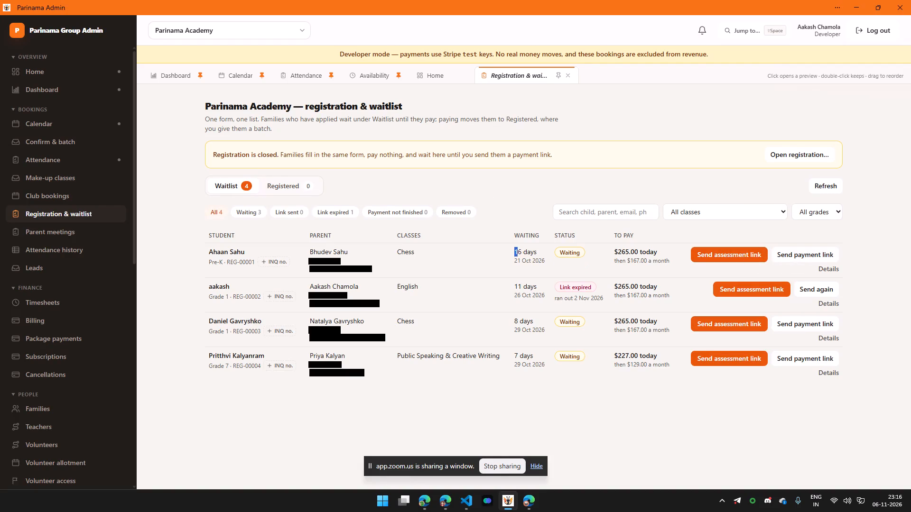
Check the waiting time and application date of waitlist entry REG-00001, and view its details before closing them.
{"action": "left_click_drag", "start_coordinate": [521, 253], "coordinate": [545, 262]}
{"action": "left_click", "coordinate": [545, 263]}
{"action": "left_click_drag", "start_coordinate": [502, 245], "coordinate": [542, 260]}
{"action": "left_click", "coordinate": [527, 263]}
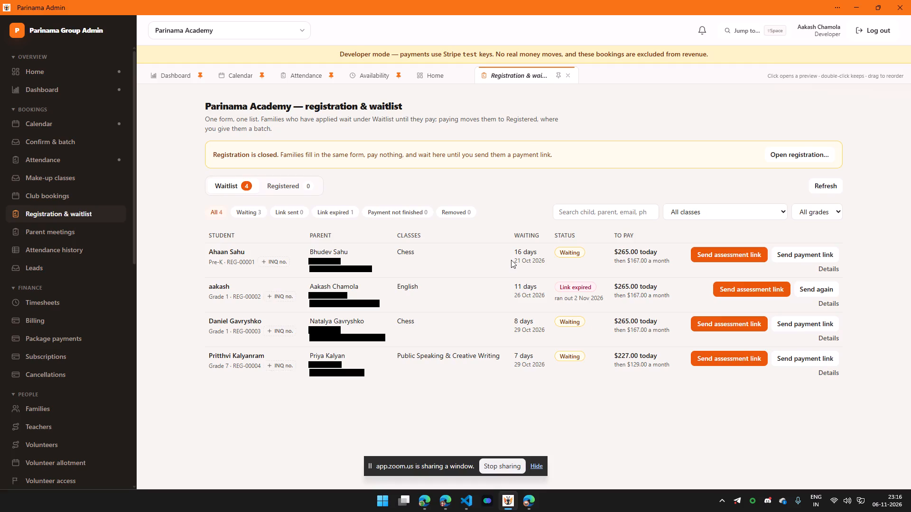
{"action": "left_click_drag", "start_coordinate": [511, 256], "coordinate": [554, 265]}
{"action": "left_click", "coordinate": [530, 263]}
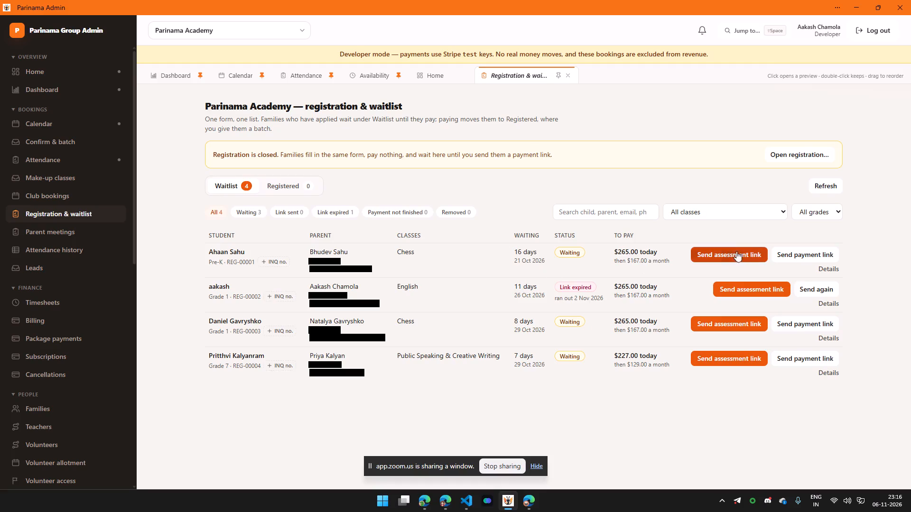
{"action": "left_click", "coordinate": [825, 266]}
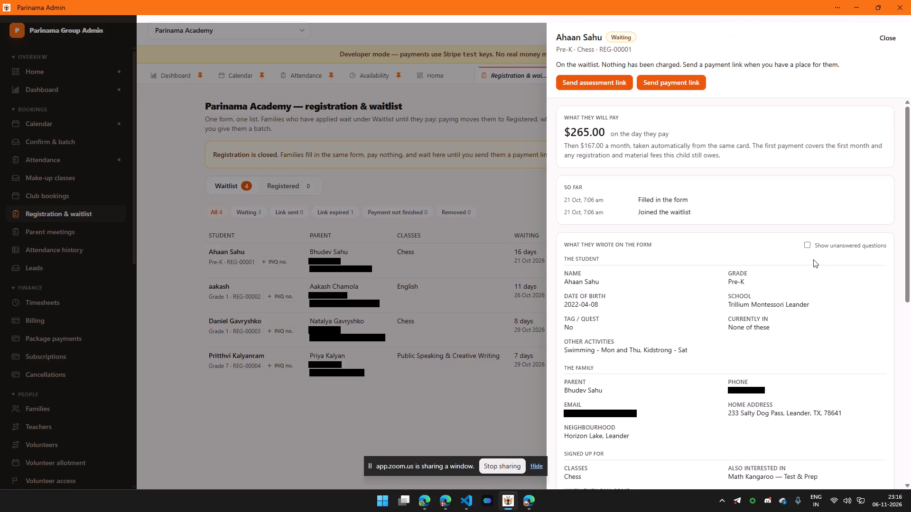
{"action": "left_click", "coordinate": [431, 155]}
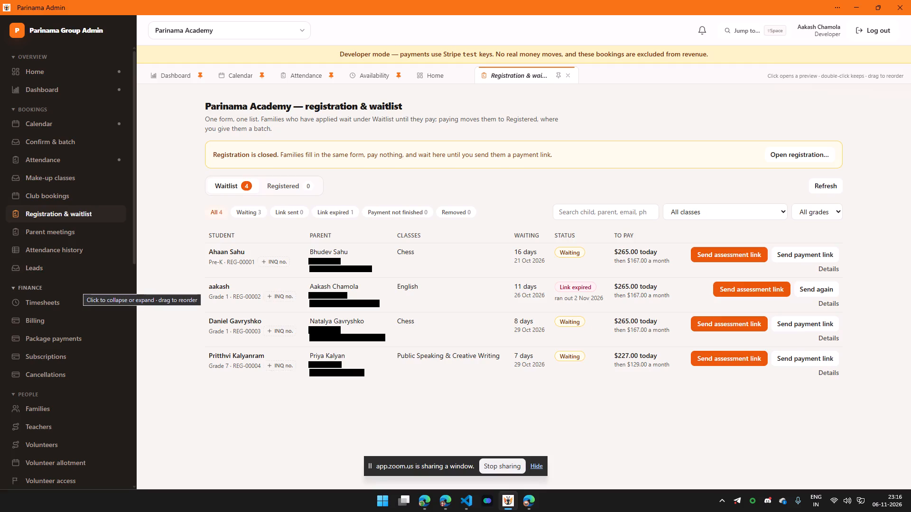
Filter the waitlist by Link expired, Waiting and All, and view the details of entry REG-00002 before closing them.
{"action": "left_click", "coordinate": [333, 210]}
{"action": "left_click", "coordinate": [248, 217]}
{"action": "left_click", "coordinate": [209, 216]}
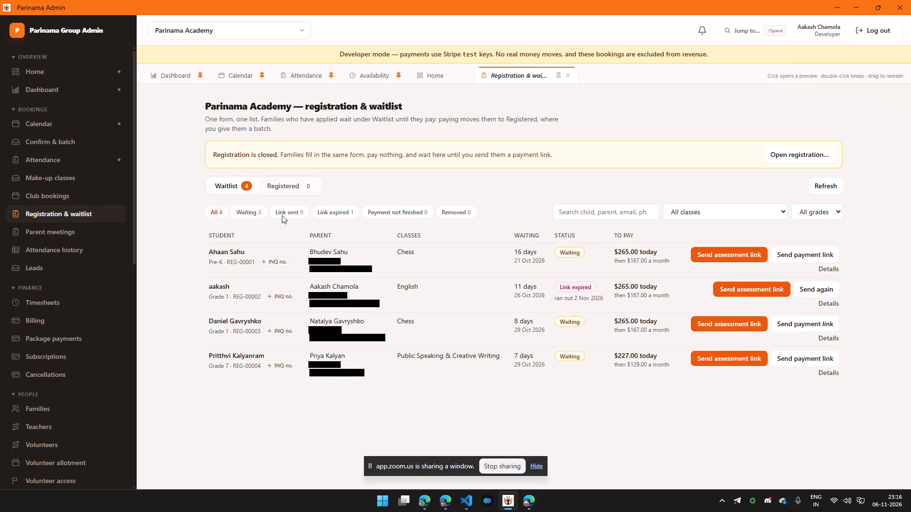
{"action": "left_click", "coordinate": [822, 303]}
{"action": "left_click", "coordinate": [491, 188]}
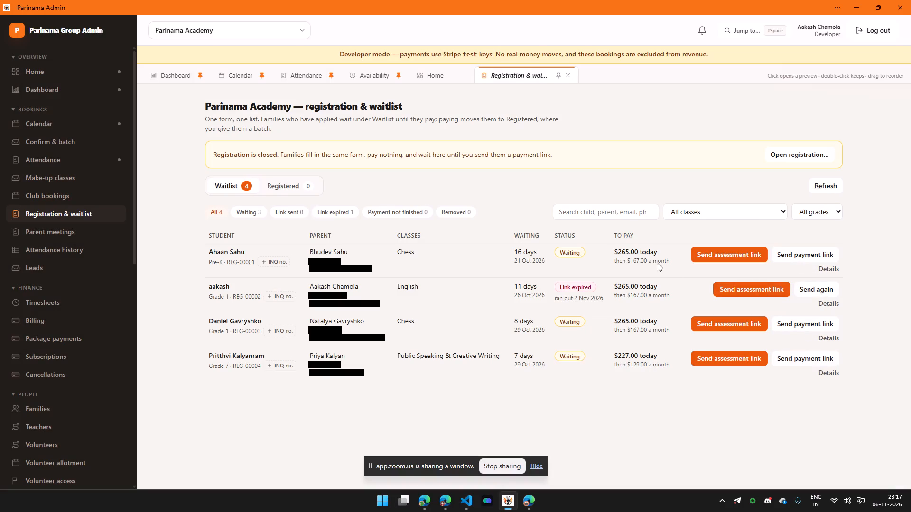
{"action": "triple_click", "coordinate": [628, 253]}
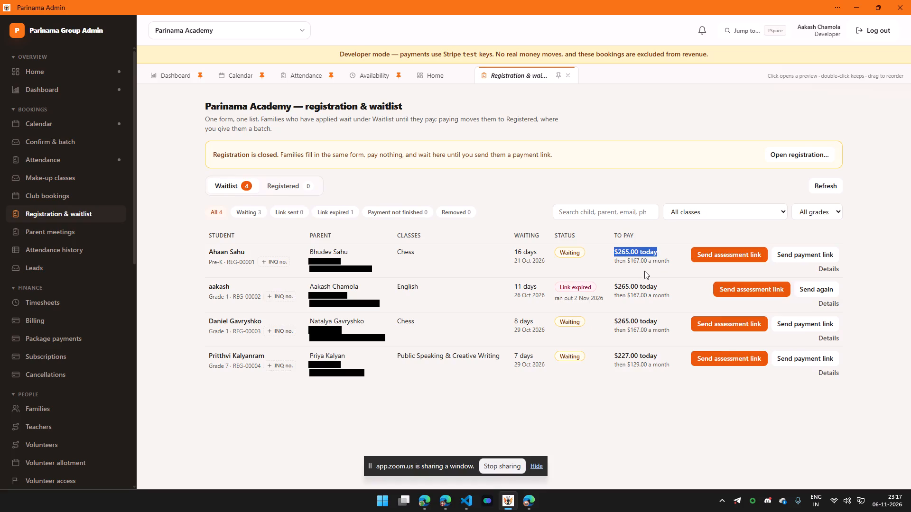
{"action": "left_click", "coordinate": [640, 269]}
{"action": "double_click", "coordinate": [624, 253]}
{"action": "left_click", "coordinate": [624, 253]}
{"action": "triple_click", "coordinate": [617, 251]}
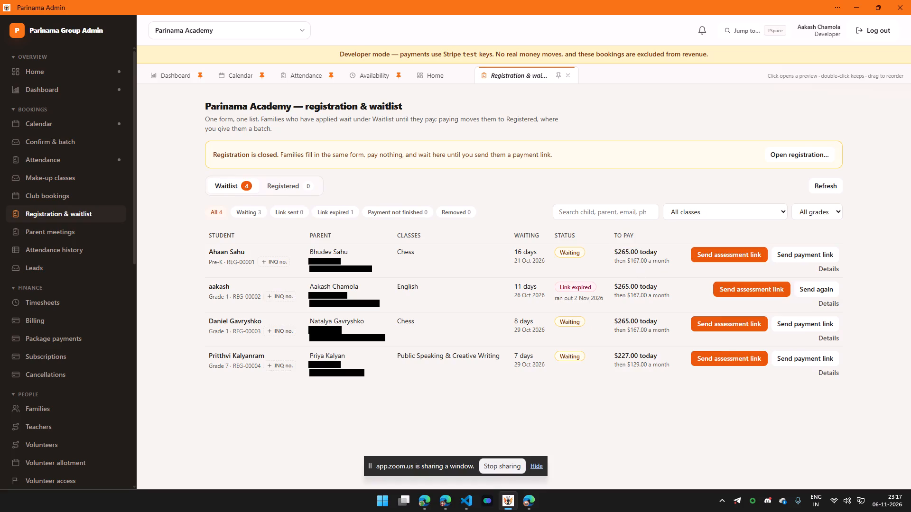
{"action": "left_click", "coordinate": [617, 251]}
{"action": "triple_click", "coordinate": [618, 259]}
{"action": "left_click", "coordinate": [617, 259]}
{"action": "triple_click", "coordinate": [639, 247]}
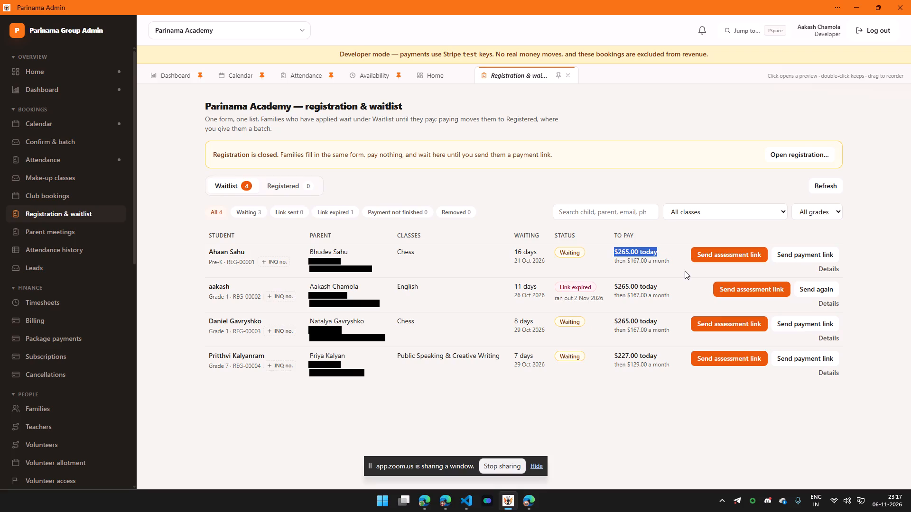
{"action": "triple_click", "coordinate": [634, 264]}
{"action": "triple_click", "coordinate": [632, 253]}
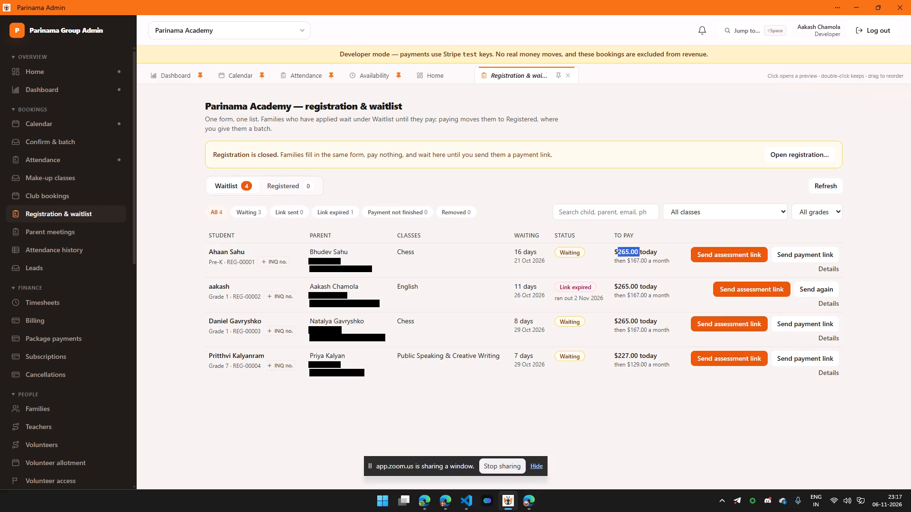
{"action": "left_click", "coordinate": [632, 253]}
{"action": "triple_click", "coordinate": [632, 253]}
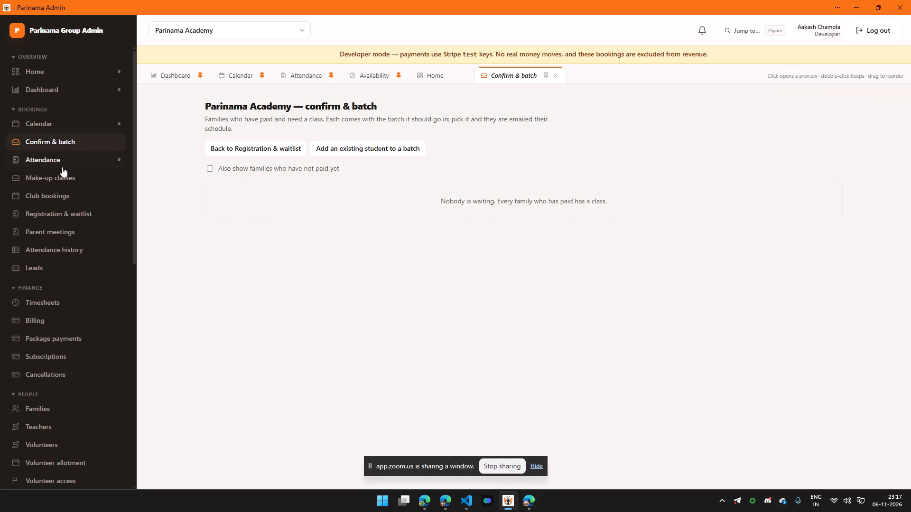
{"action": "left_click", "coordinate": [57, 198]}
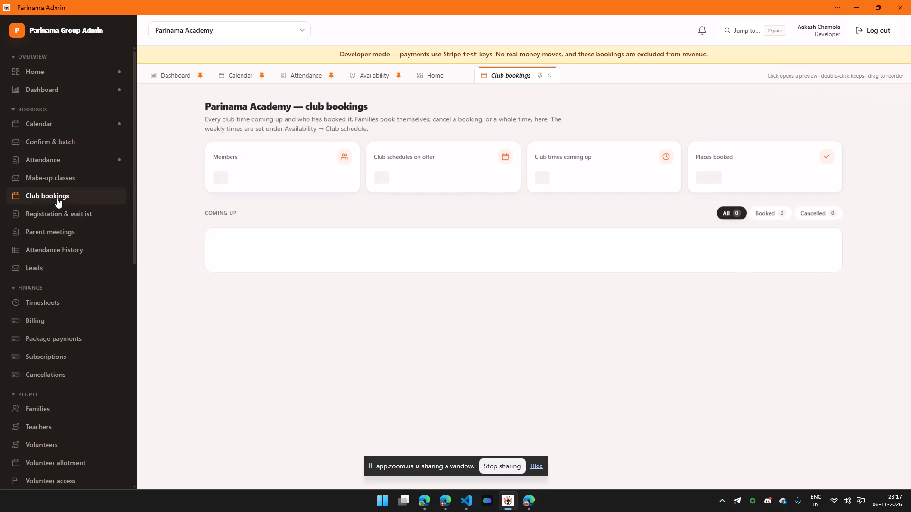
{"action": "left_click", "coordinate": [90, 169]}
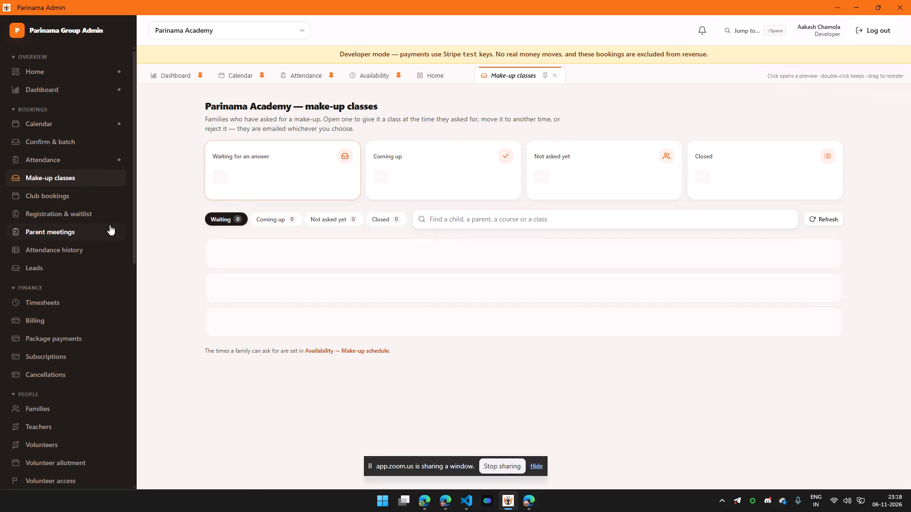
{"action": "scroll", "coordinate": [76, 308], "scroll_direction": "down", "scroll_amount": 2}
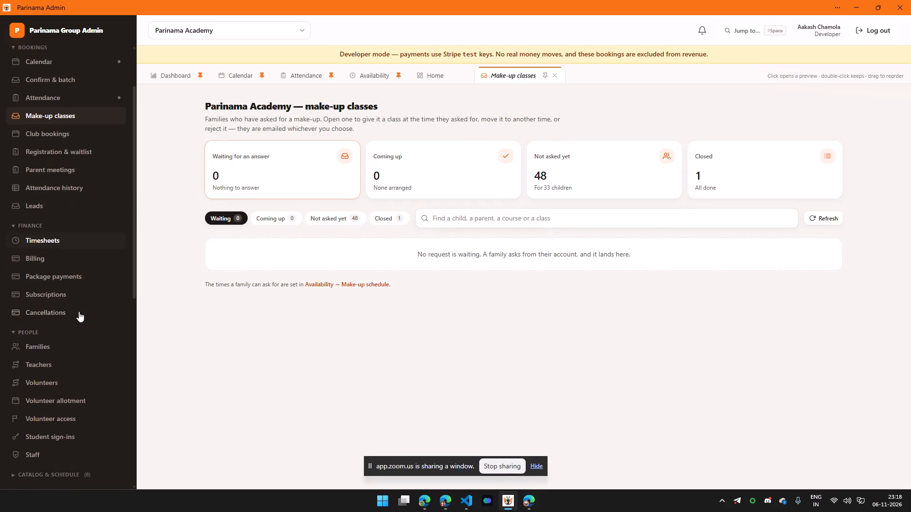
{"action": "scroll", "coordinate": [57, 337], "scroll_direction": "down", "scroll_amount": 3}
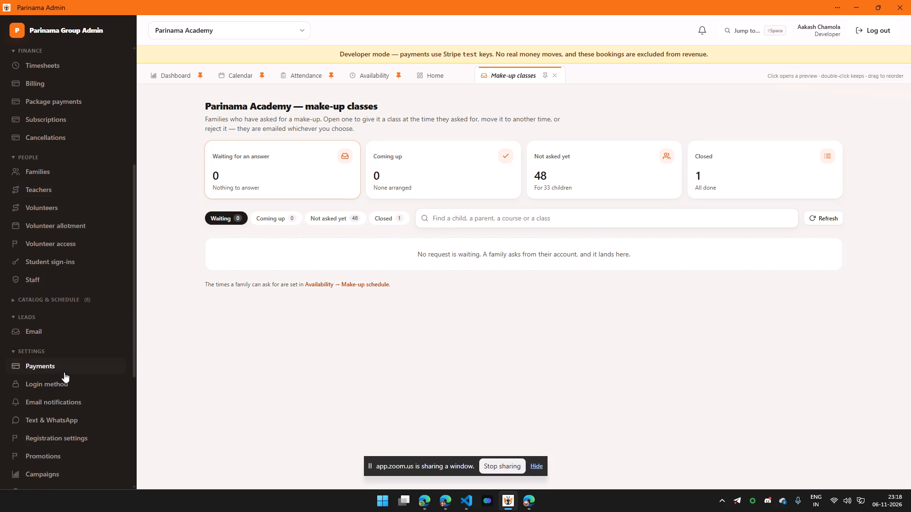
{"action": "scroll", "coordinate": [64, 379], "scroll_direction": "down", "scroll_amount": 2}
{"action": "scroll", "coordinate": [59, 344], "scroll_direction": "up", "scroll_amount": 5}
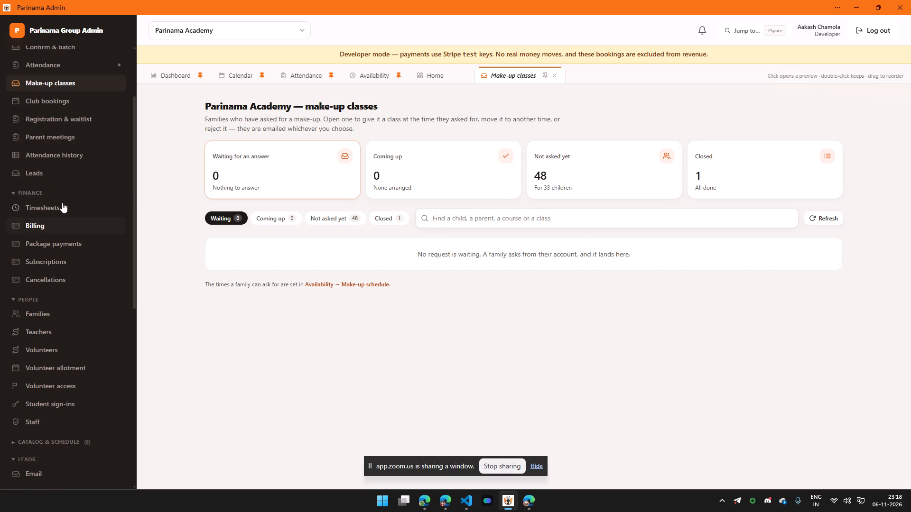
{"action": "scroll", "coordinate": [62, 200], "scroll_direction": "up", "scroll_amount": 2}
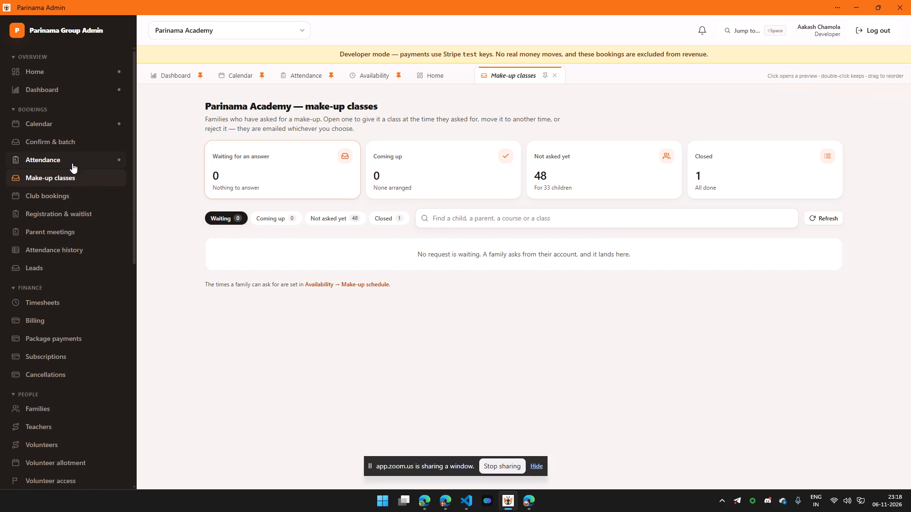
{"action": "left_click", "coordinate": [72, 163]}
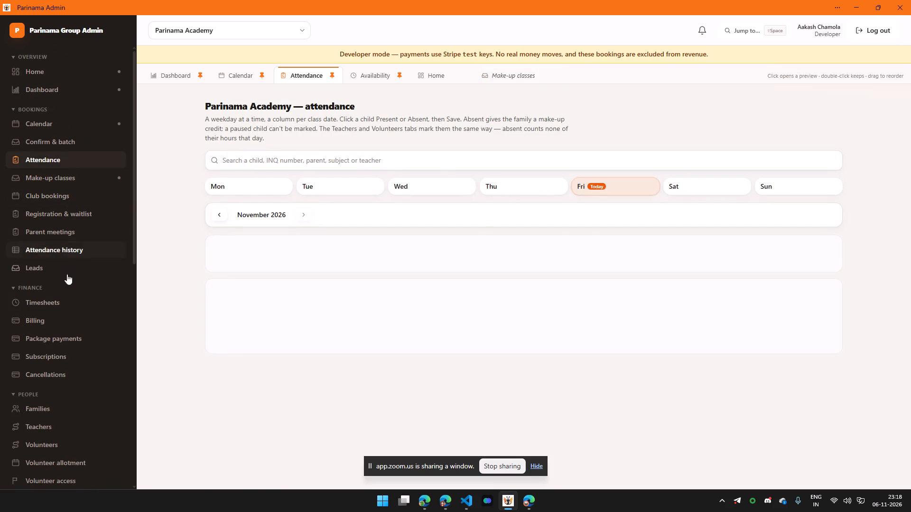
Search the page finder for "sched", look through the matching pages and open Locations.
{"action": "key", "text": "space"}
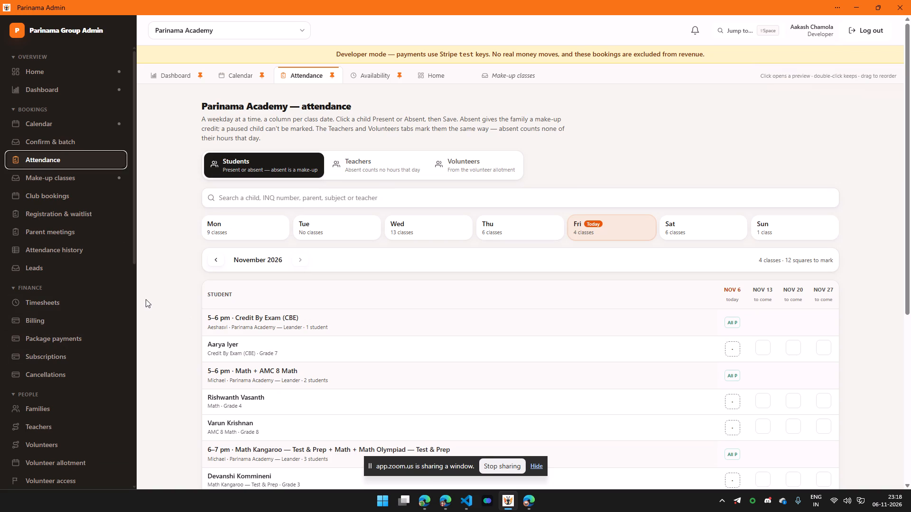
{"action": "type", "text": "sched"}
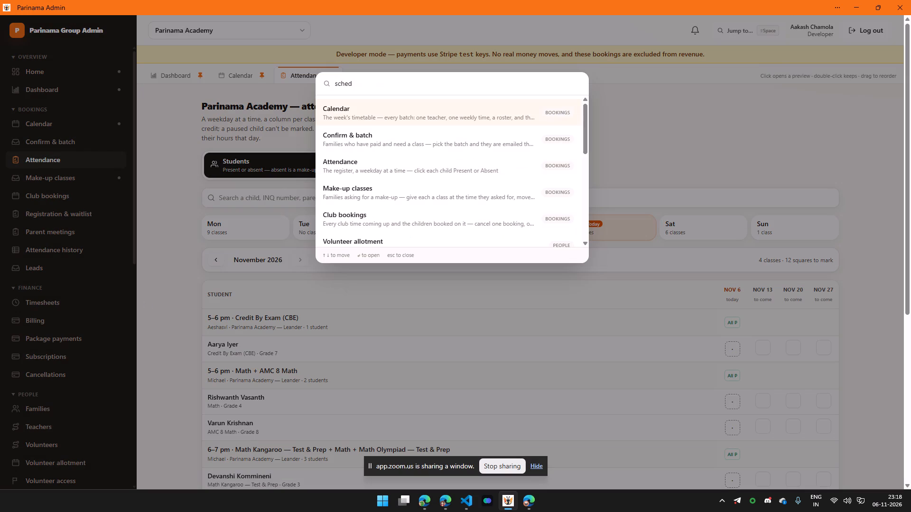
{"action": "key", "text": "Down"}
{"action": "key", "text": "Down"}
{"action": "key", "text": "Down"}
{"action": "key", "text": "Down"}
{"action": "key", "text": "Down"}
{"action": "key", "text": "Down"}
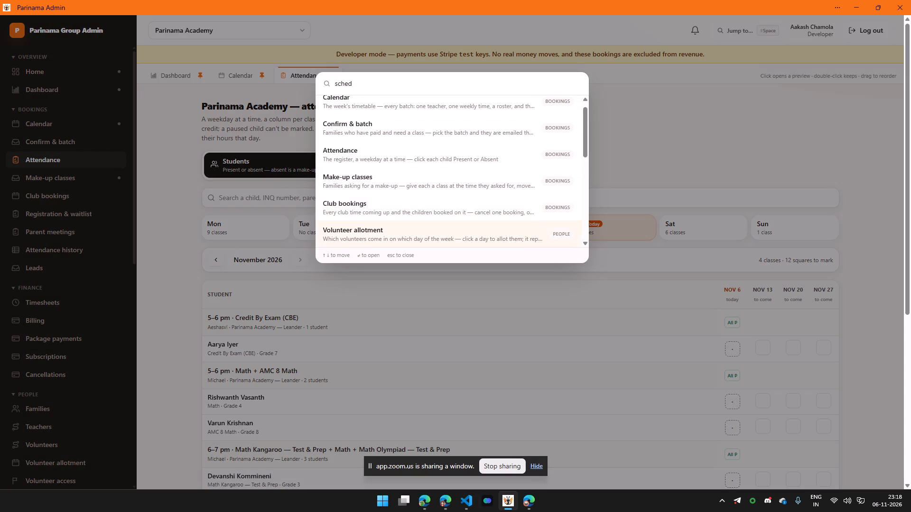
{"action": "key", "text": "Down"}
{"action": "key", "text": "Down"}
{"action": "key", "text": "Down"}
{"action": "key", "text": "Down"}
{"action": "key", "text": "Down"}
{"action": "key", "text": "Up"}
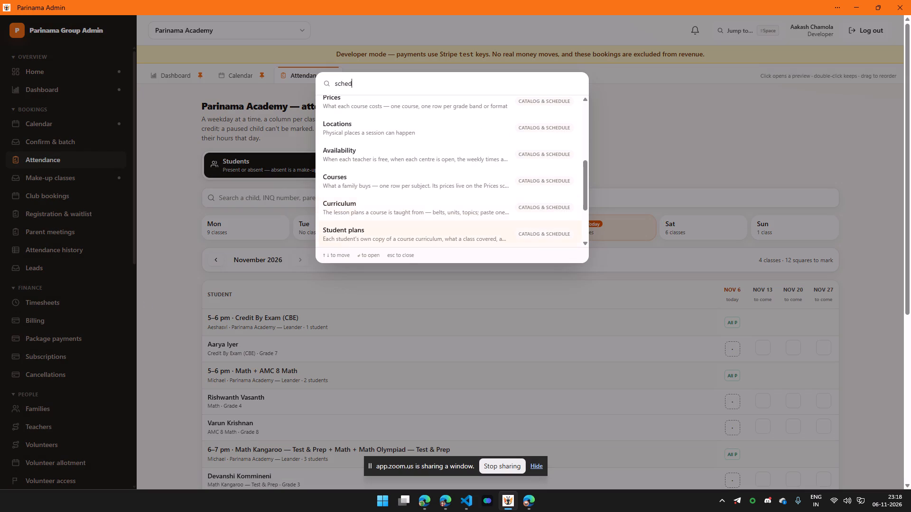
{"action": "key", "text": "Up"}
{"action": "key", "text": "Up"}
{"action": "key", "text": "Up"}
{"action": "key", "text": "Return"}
Find the Availability page, view its make-up schedule, and examine the coming assessment times in the assessment schedule.
{"action": "key", "text": "space"}
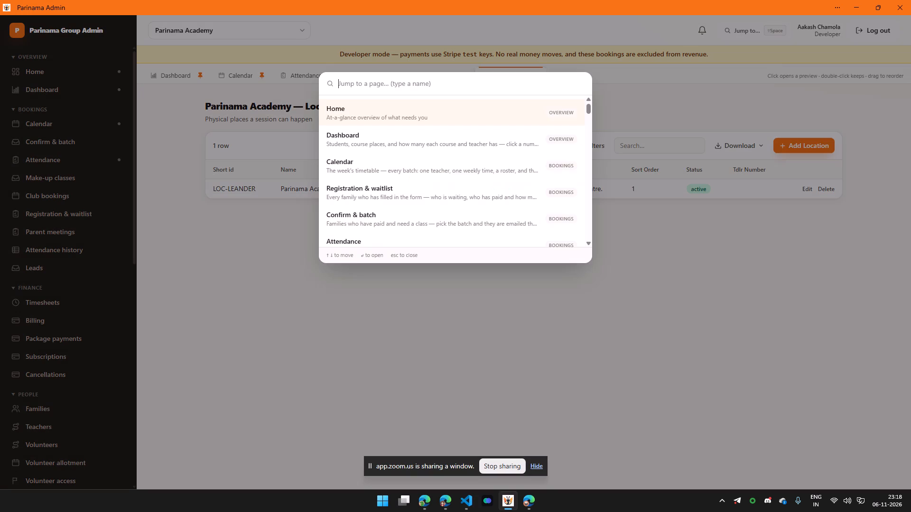
{"action": "type", "text": "avao"}
{"action": "key", "text": "BackSpace"}
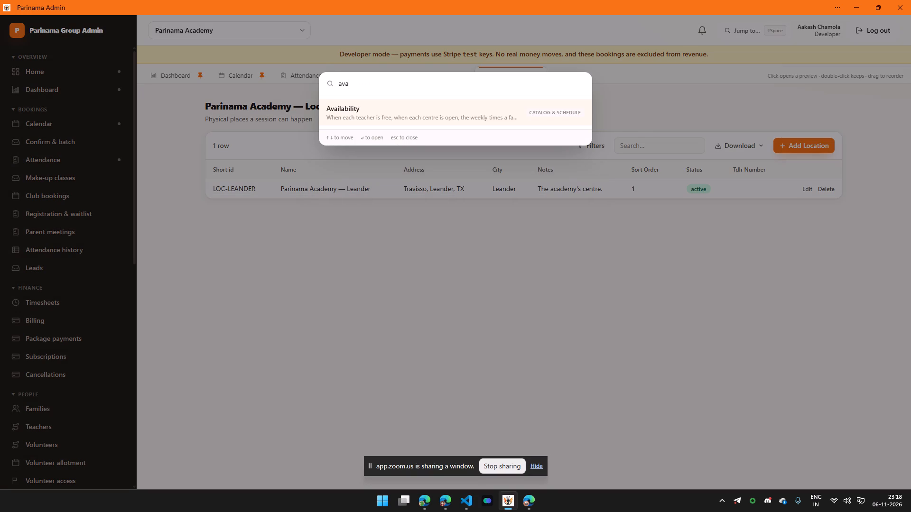
{"action": "key", "text": "Return"}
{"action": "left_click", "coordinate": [339, 150]}
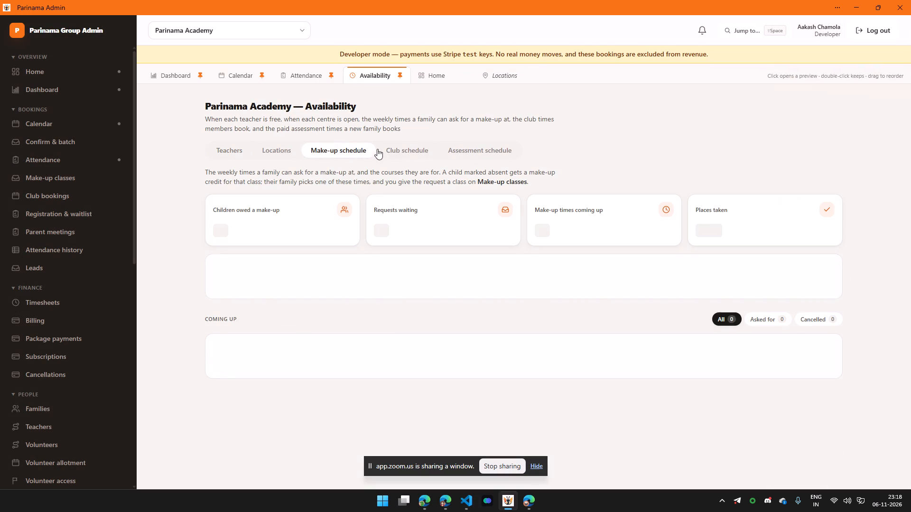
{"action": "left_click", "coordinate": [454, 150]}
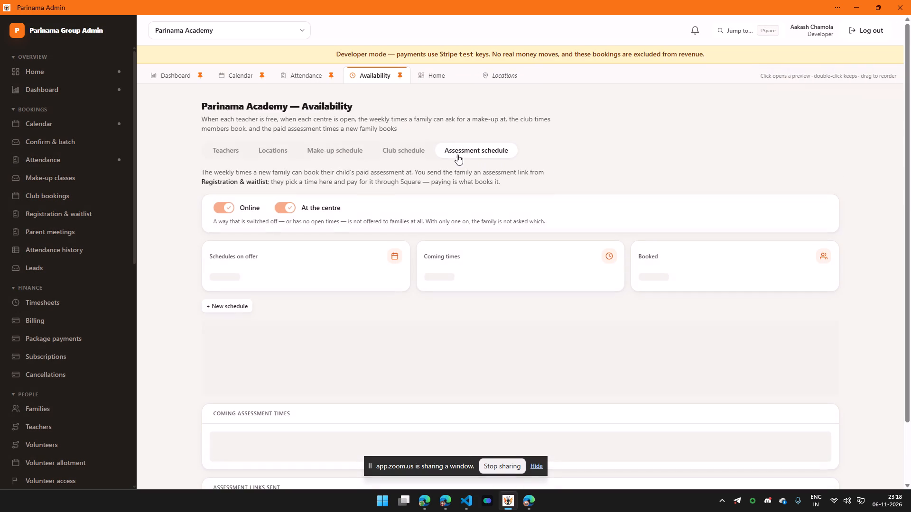
{"action": "scroll", "coordinate": [310, 260], "scroll_direction": "down", "scroll_amount": 5}
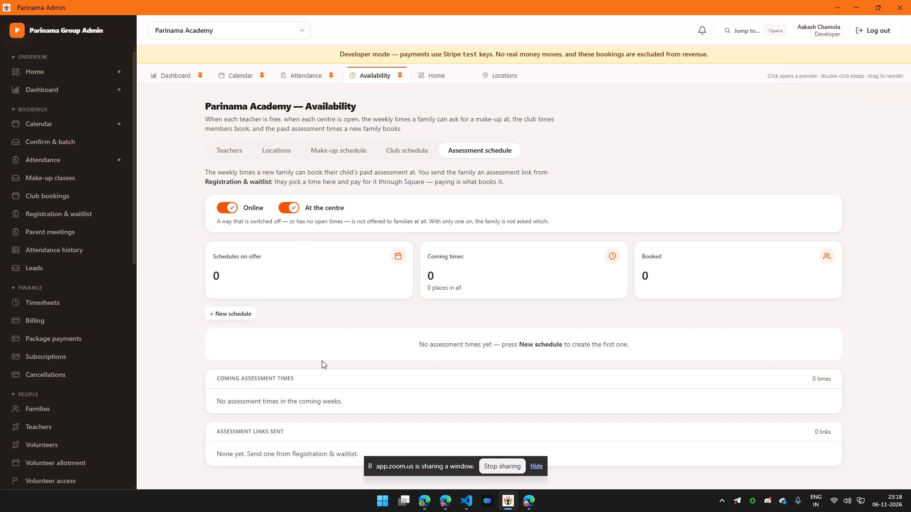
{"action": "left_click", "coordinate": [252, 385]}
{"action": "left_click_drag", "start_coordinate": [216, 376], "coordinate": [358, 397]}
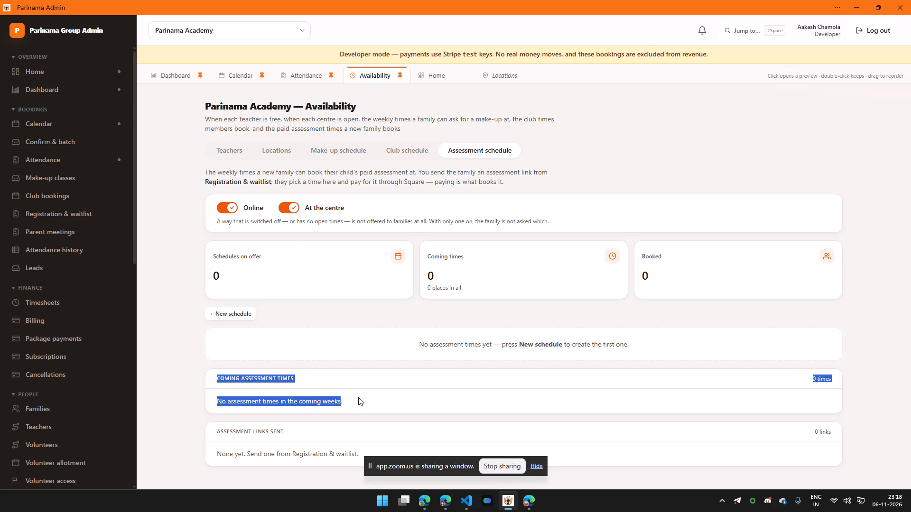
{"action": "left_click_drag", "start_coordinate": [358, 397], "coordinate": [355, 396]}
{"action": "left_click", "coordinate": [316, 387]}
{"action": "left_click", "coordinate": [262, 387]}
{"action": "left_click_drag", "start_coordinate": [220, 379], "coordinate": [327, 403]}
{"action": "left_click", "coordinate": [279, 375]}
Switch off both the Online and At the centre ways of giving assessments in the assessment schedule.
{"action": "left_click", "coordinate": [230, 202]}
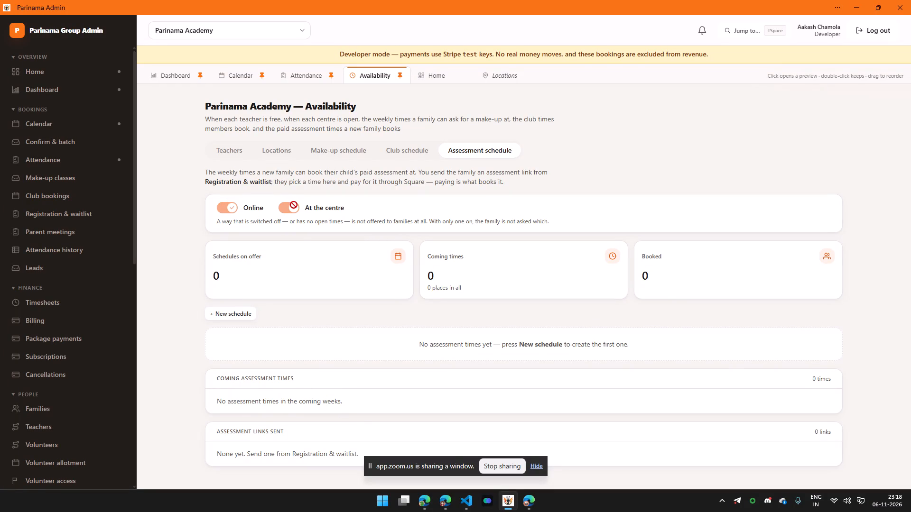
{"action": "left_click", "coordinate": [284, 238]}
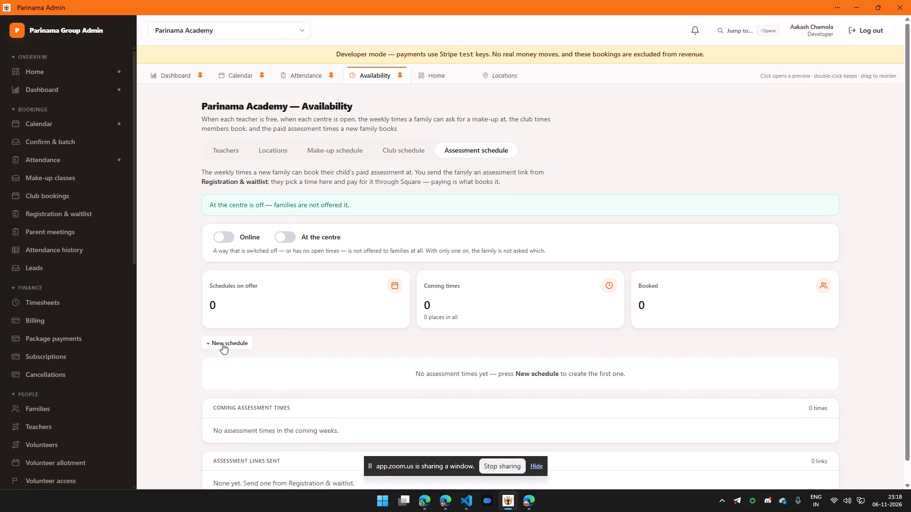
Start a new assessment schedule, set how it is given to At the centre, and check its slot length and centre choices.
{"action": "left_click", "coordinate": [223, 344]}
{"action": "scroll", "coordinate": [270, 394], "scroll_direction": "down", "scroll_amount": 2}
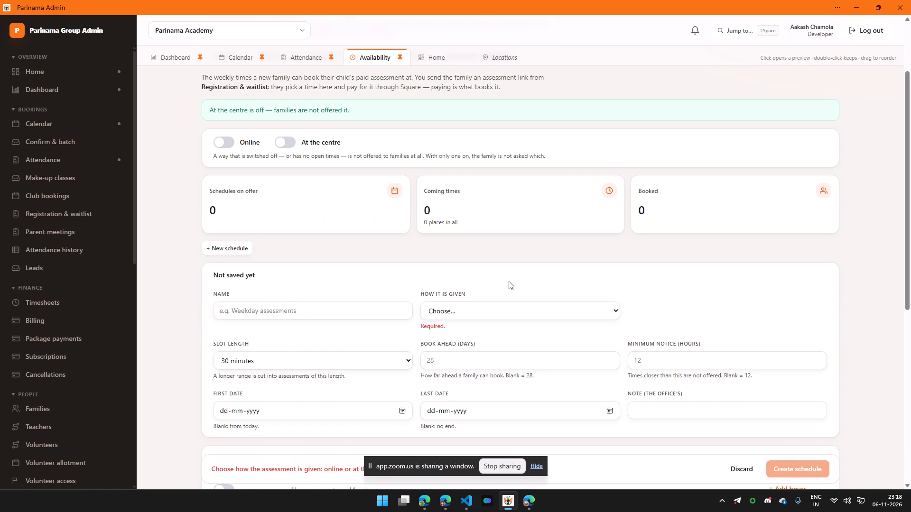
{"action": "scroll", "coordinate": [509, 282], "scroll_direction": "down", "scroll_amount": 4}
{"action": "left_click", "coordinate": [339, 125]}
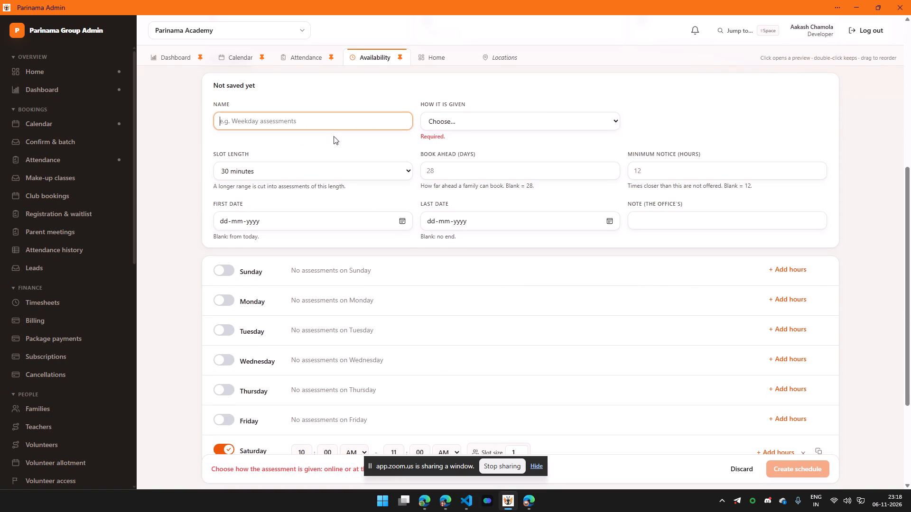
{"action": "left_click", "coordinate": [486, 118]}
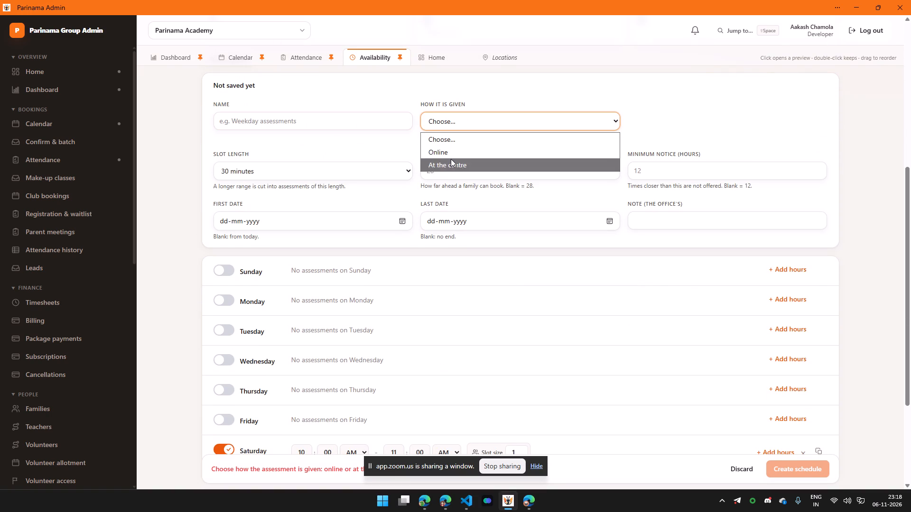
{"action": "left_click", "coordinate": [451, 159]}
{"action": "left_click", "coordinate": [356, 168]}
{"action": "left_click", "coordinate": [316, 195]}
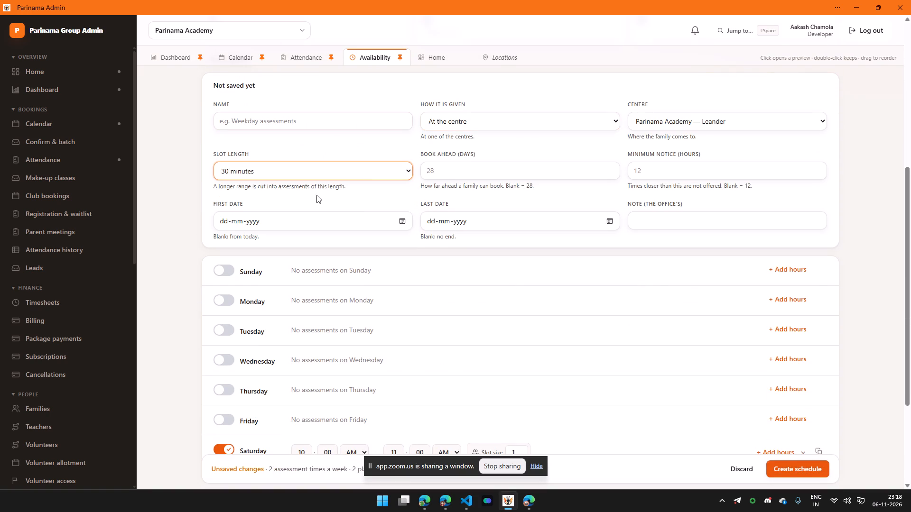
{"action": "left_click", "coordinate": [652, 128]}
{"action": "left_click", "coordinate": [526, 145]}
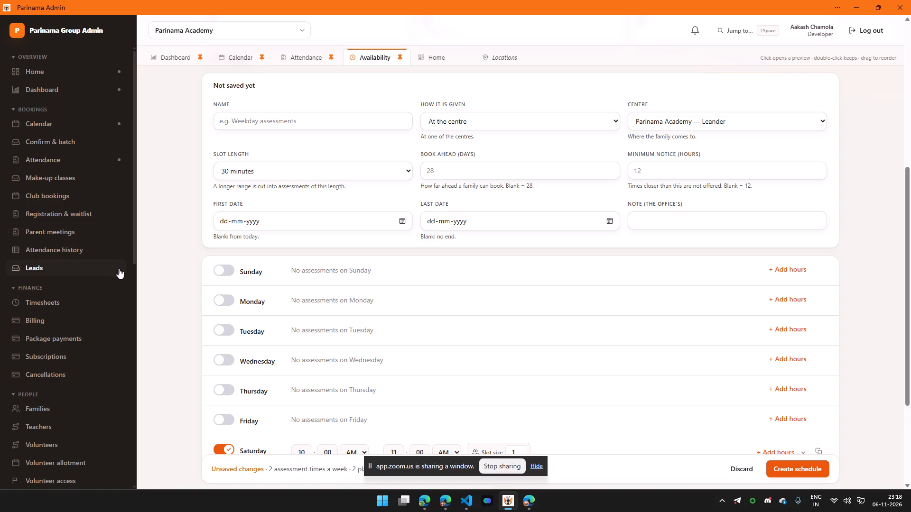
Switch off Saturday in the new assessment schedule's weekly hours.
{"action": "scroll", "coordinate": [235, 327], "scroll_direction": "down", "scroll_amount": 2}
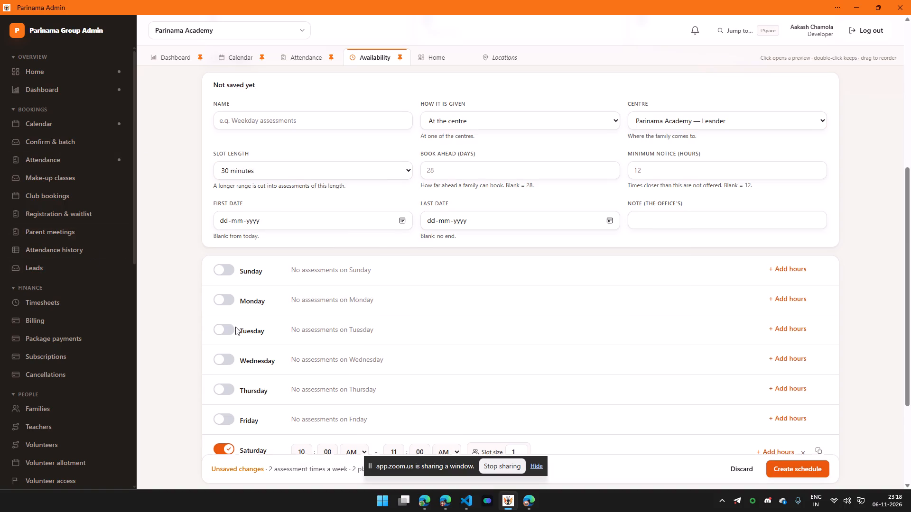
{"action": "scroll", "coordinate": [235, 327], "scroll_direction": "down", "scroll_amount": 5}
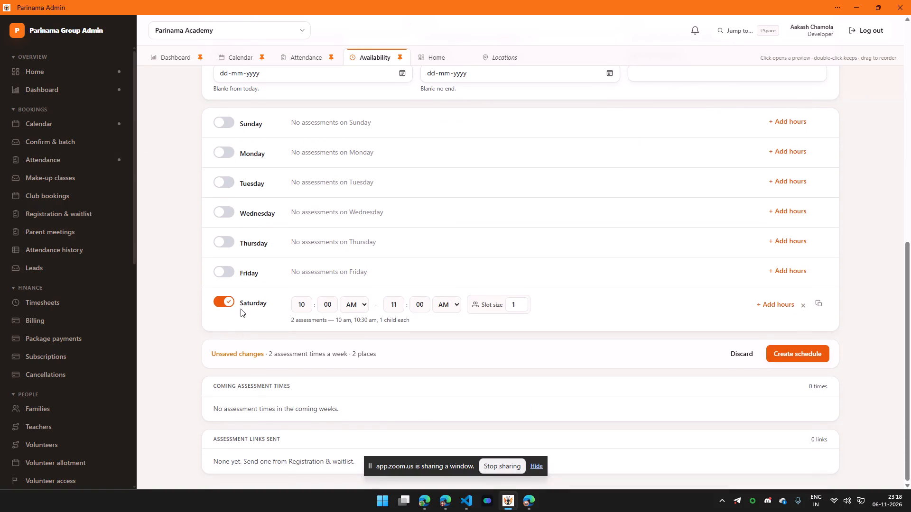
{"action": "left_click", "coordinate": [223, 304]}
{"action": "key", "text": "alt+Tab"}
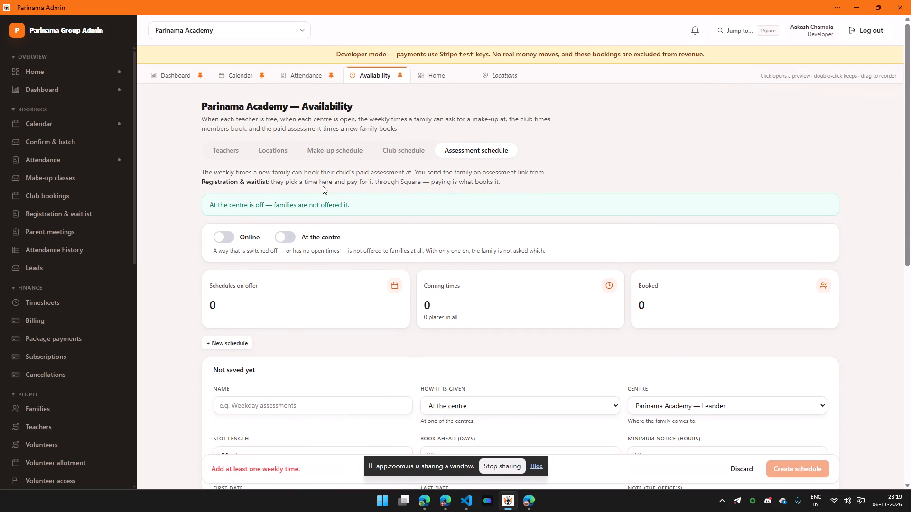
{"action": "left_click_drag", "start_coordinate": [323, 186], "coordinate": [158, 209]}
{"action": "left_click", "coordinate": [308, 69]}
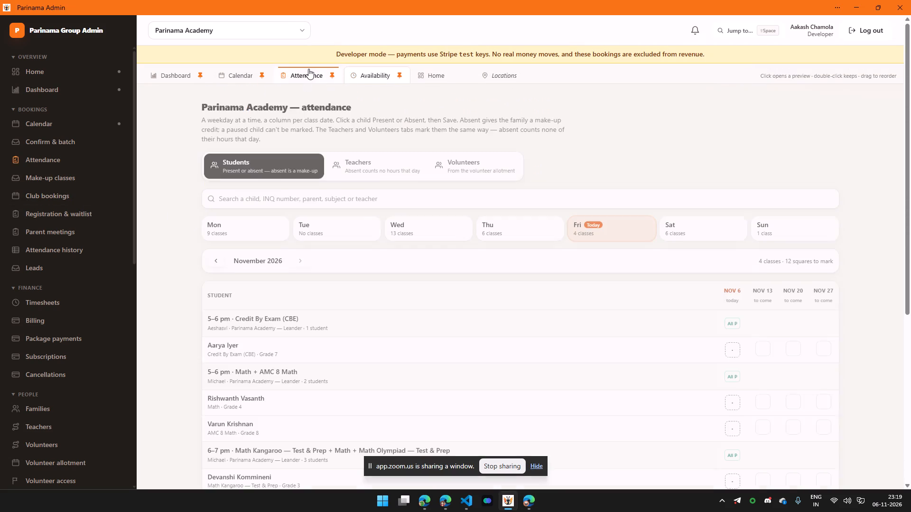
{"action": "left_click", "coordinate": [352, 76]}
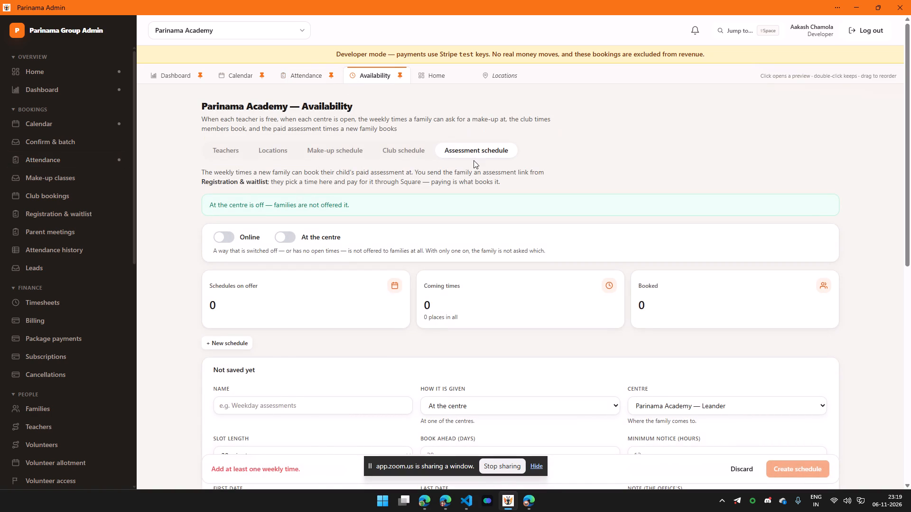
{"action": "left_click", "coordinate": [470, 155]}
Examine the Advanced Mathematics Club's weekly times in the club schedule and the coming times in the make-up schedule.
{"action": "left_click", "coordinate": [396, 153]}
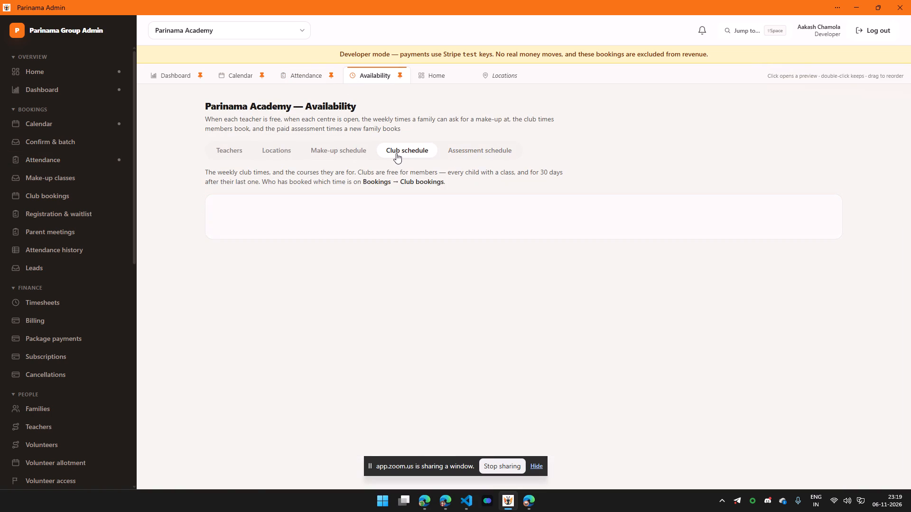
{"action": "scroll", "coordinate": [338, 352], "scroll_direction": "down", "scroll_amount": 8}
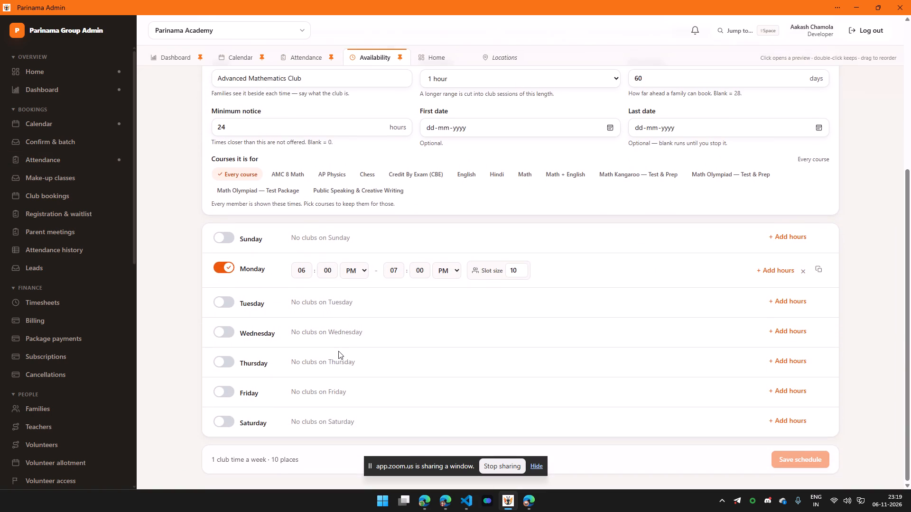
{"action": "scroll", "coordinate": [338, 351], "scroll_direction": "up", "scroll_amount": 4}
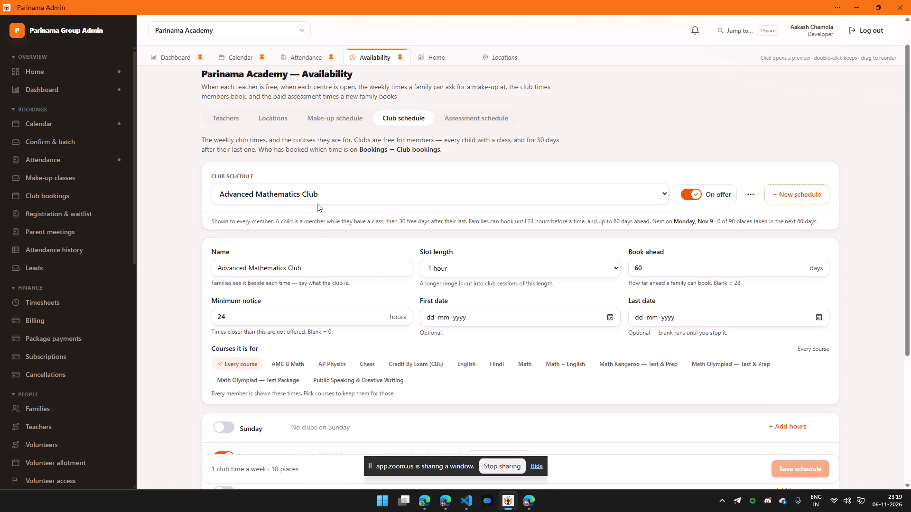
{"action": "scroll", "coordinate": [482, 241], "scroll_direction": "down", "scroll_amount": 12}
{"action": "scroll", "coordinate": [480, 244], "scroll_direction": "up", "scroll_amount": 11}
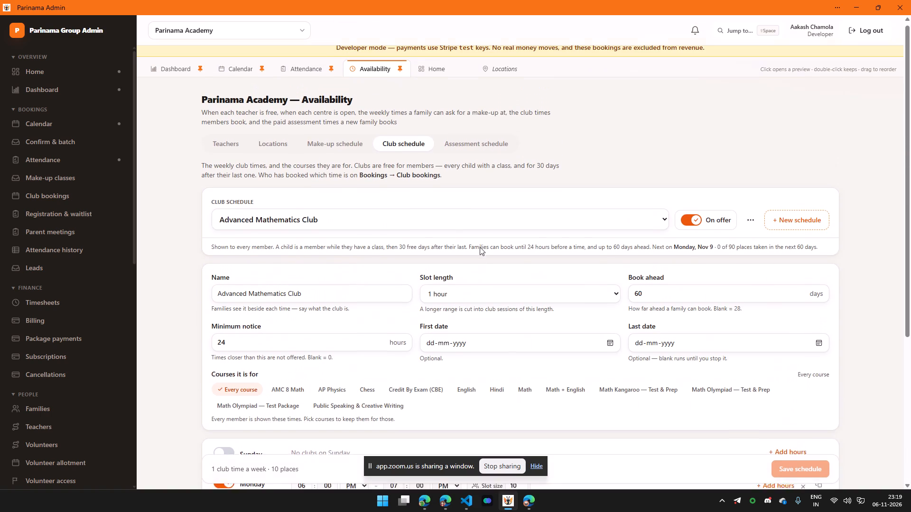
{"action": "scroll", "coordinate": [480, 247], "scroll_direction": "up", "scroll_amount": 2}
{"action": "left_click", "coordinate": [335, 147]}
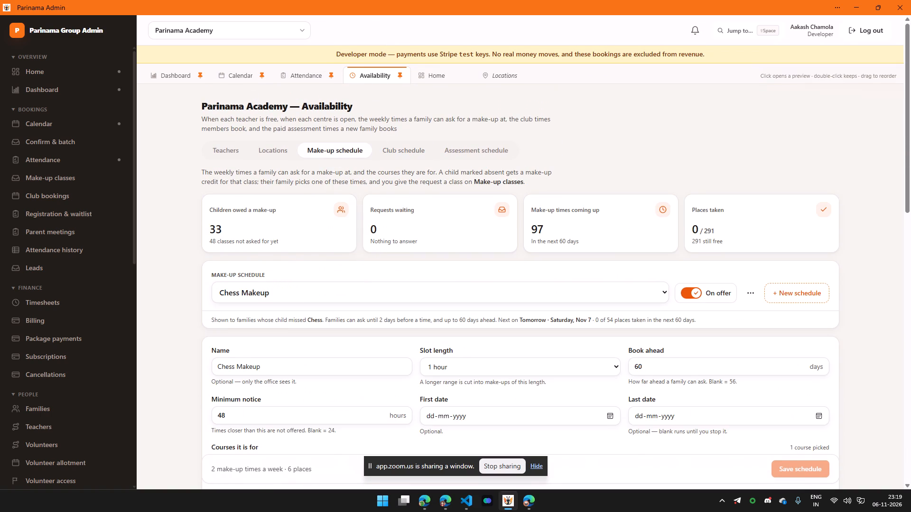
{"action": "scroll", "coordinate": [374, 277], "scroll_direction": "down", "scroll_amount": 15}
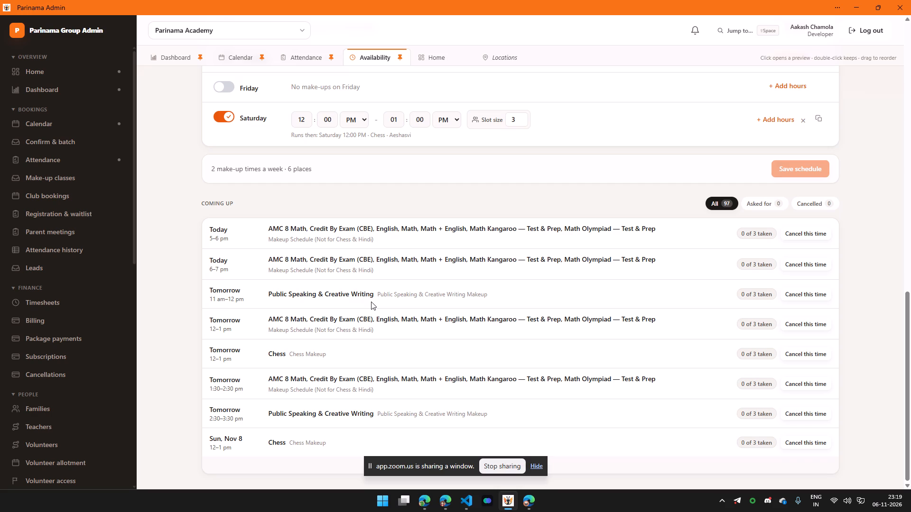
{"action": "scroll", "coordinate": [371, 302], "scroll_direction": "up", "scroll_amount": 18}
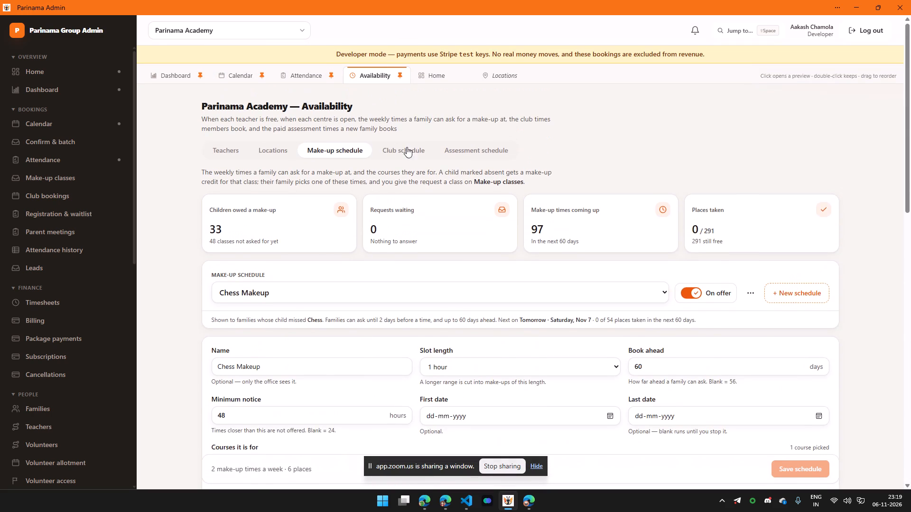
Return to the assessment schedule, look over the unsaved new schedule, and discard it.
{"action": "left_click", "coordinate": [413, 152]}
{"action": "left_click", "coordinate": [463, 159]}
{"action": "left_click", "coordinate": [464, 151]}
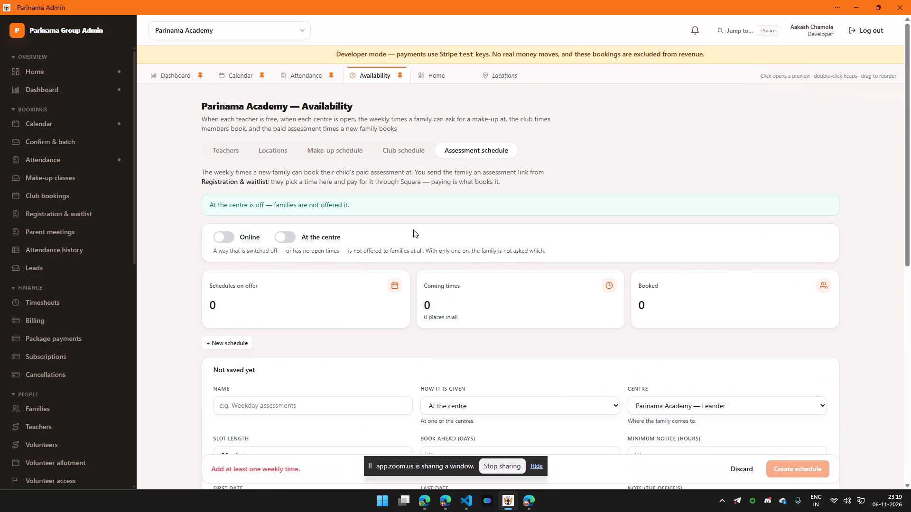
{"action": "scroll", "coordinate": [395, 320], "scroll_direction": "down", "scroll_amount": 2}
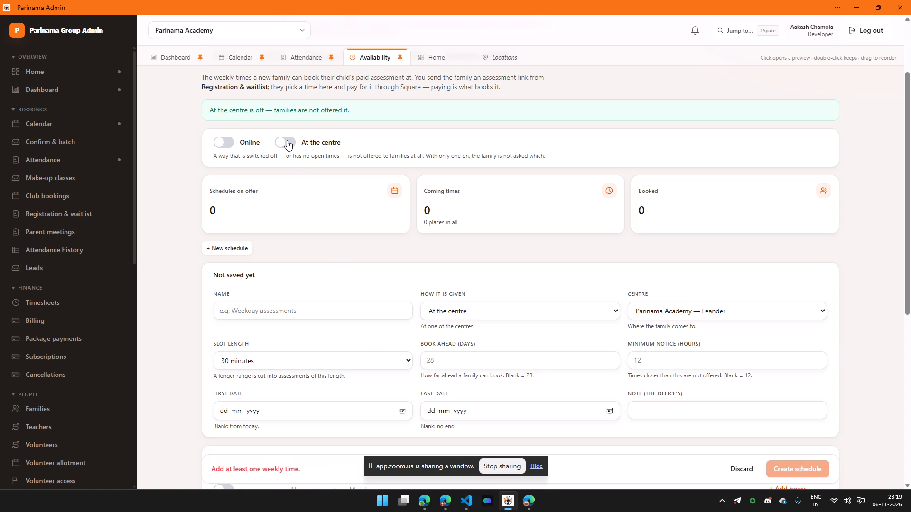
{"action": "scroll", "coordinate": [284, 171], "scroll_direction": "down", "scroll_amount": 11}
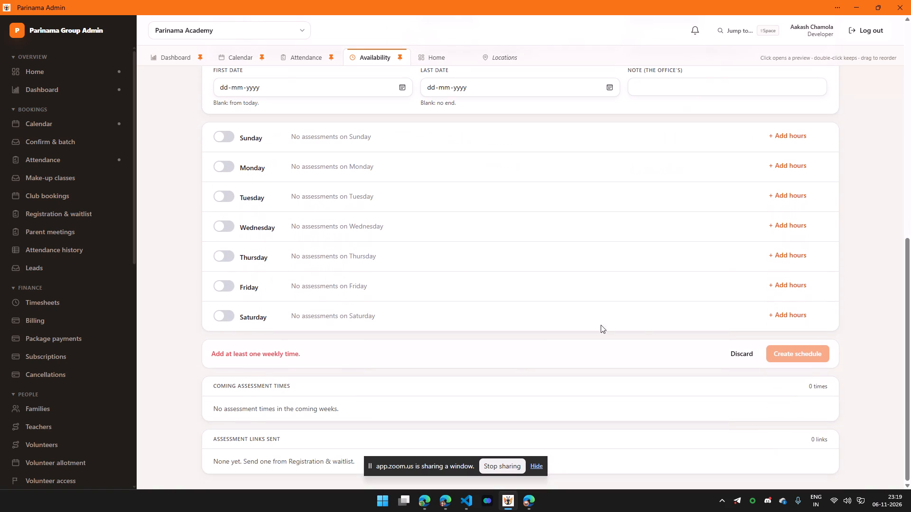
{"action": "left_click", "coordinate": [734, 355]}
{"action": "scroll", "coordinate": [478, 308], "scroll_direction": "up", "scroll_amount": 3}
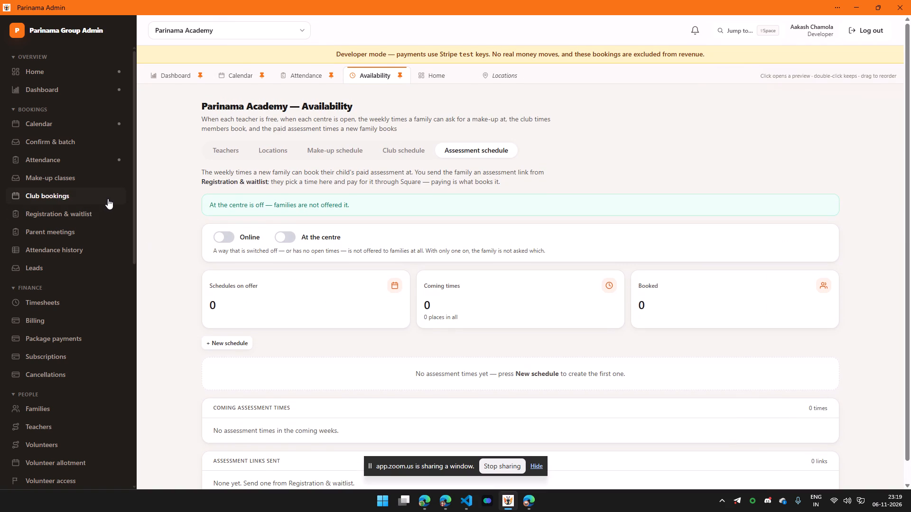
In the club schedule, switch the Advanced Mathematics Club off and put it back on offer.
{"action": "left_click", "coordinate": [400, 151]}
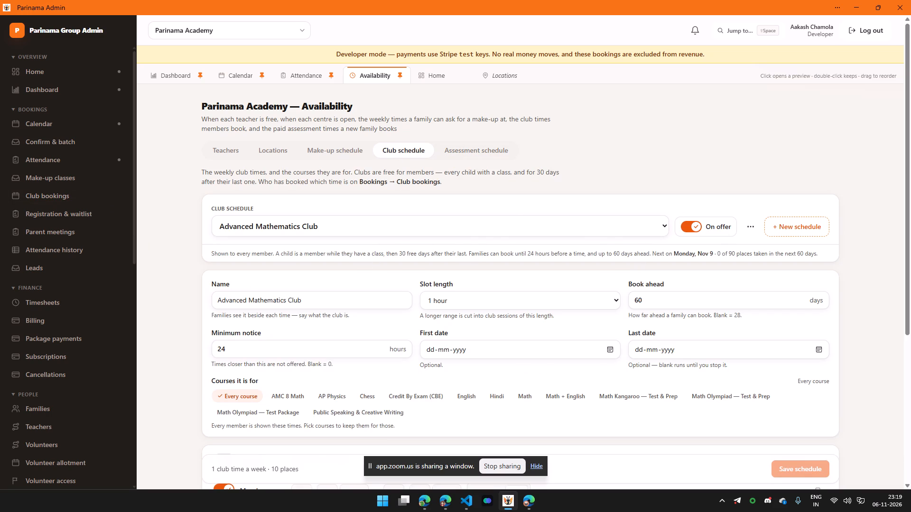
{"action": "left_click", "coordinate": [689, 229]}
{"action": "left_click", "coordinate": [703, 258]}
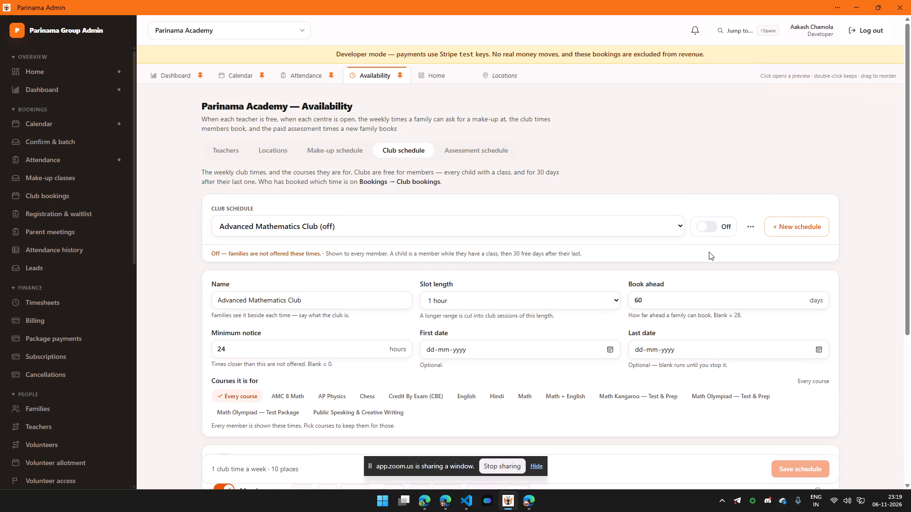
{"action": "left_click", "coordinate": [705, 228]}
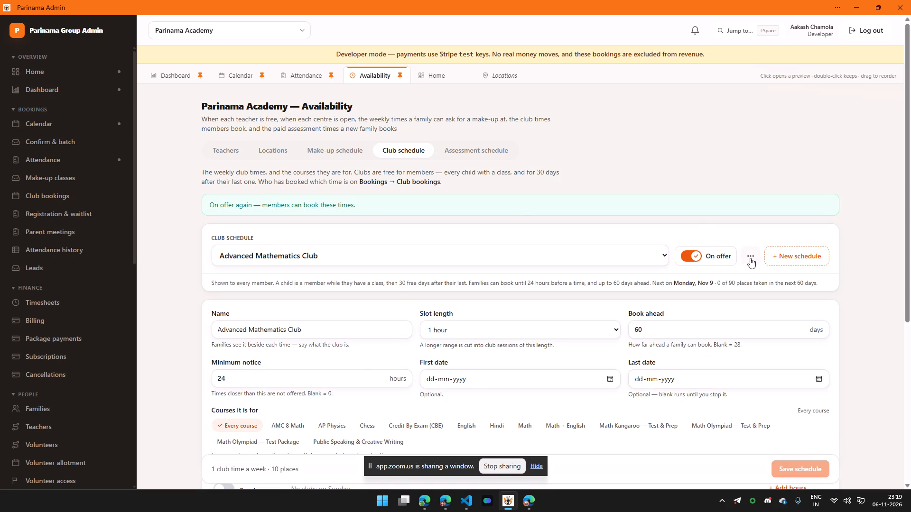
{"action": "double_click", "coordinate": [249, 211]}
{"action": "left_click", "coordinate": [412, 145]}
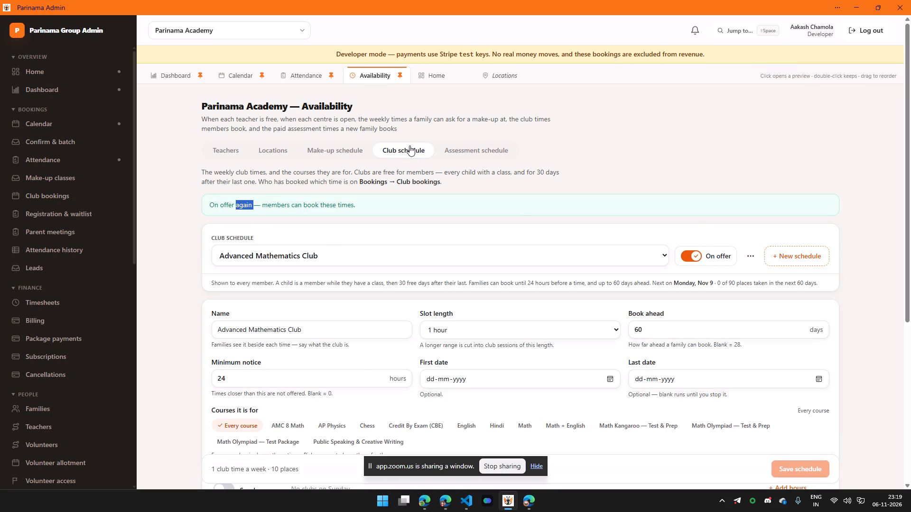
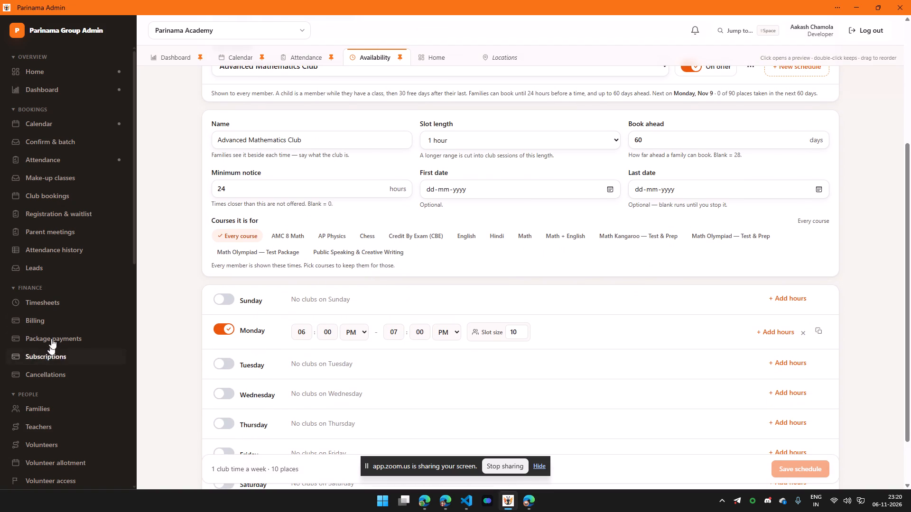
{"action": "scroll", "coordinate": [50, 276], "scroll_direction": "up", "scroll_amount": 7}
{"action": "scroll", "coordinate": [122, 301], "scroll_direction": "up", "scroll_amount": 1}
{"action": "scroll", "coordinate": [180, 299], "scroll_direction": "up", "scroll_amount": 4}
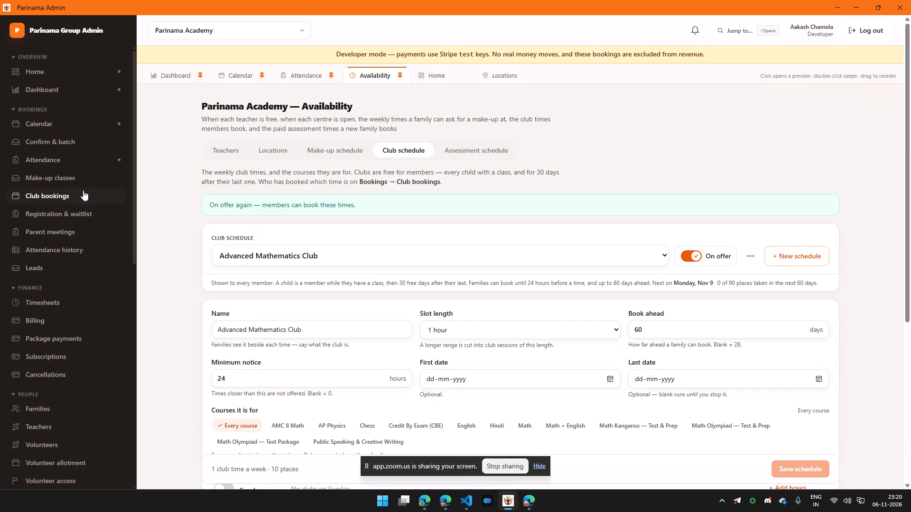
Open the club bookings and examine the coming club times and the membership and places summary.
{"action": "left_click", "coordinate": [71, 189]}
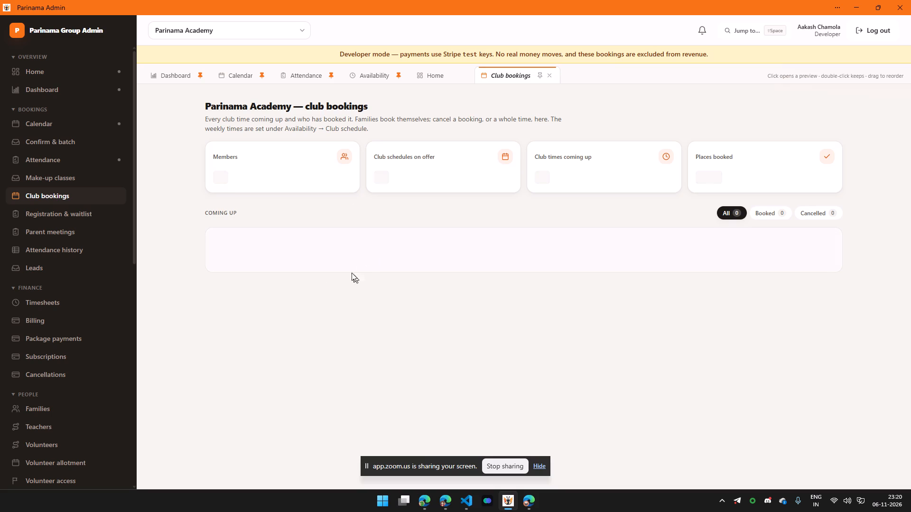
{"action": "scroll", "coordinate": [330, 297], "scroll_direction": "down", "scroll_amount": 3}
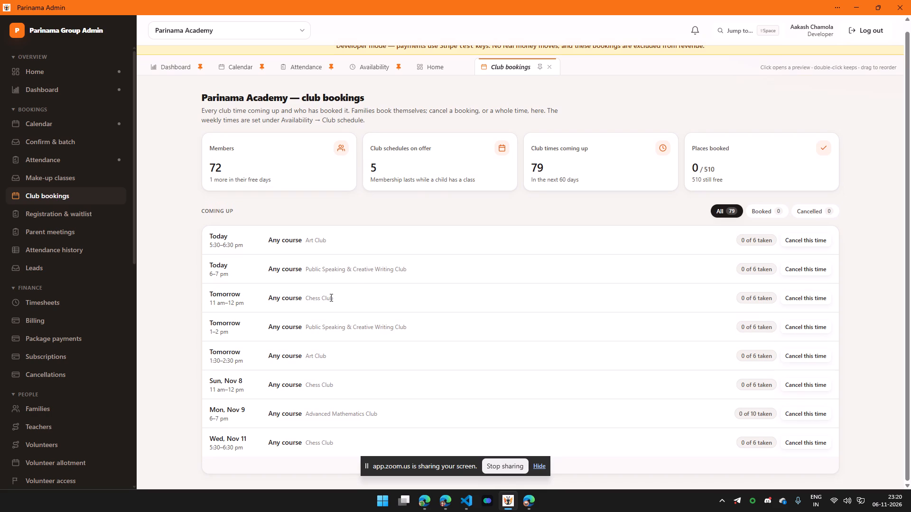
{"action": "left_click_drag", "start_coordinate": [209, 233], "coordinate": [323, 441]}
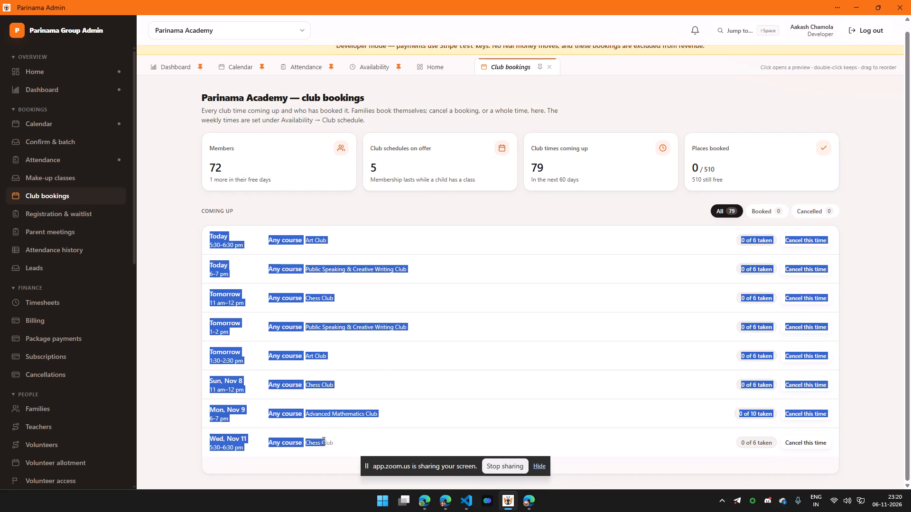
{"action": "left_click_drag", "start_coordinate": [323, 441], "coordinate": [338, 442]}
{"action": "left_click", "coordinate": [299, 434]}
{"action": "left_click_drag", "start_coordinate": [219, 243], "coordinate": [219, 244]}
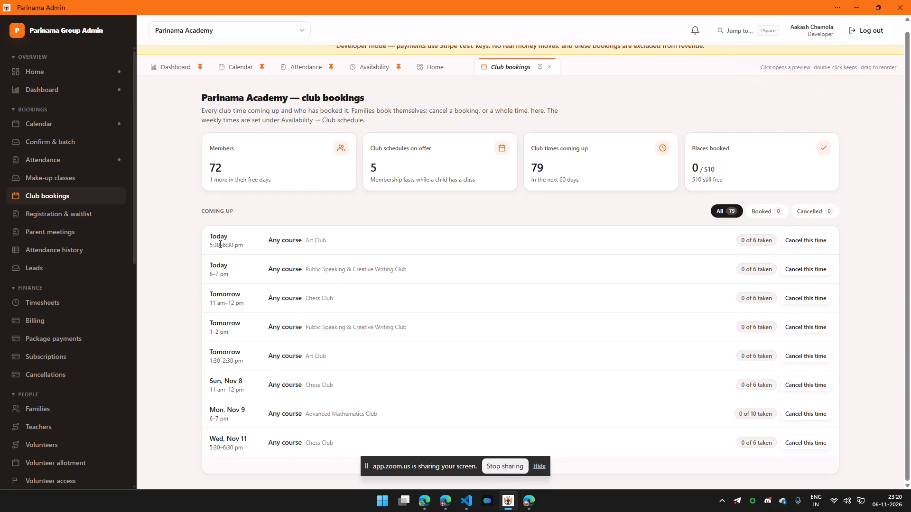
{"action": "left_click_drag", "start_coordinate": [219, 244], "coordinate": [344, 443]}
{"action": "left_click", "coordinate": [227, 150]}
{"action": "left_click_drag", "start_coordinate": [219, 171], "coordinate": [188, 164]}
{"action": "left_click", "coordinate": [246, 178]}
{"action": "left_click_drag", "start_coordinate": [209, 180], "coordinate": [722, 164]}
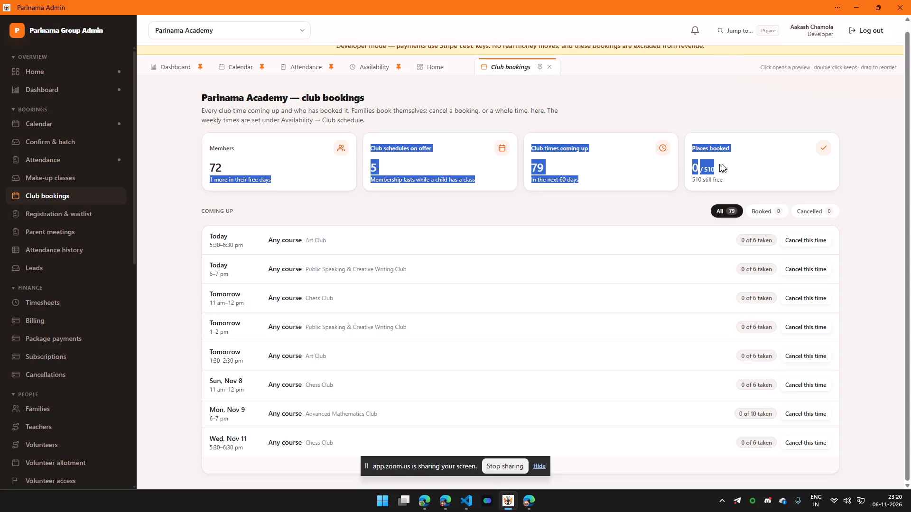
{"action": "left_click_drag", "start_coordinate": [722, 164], "coordinate": [781, 157]}
{"action": "left_click", "coordinate": [563, 192]}
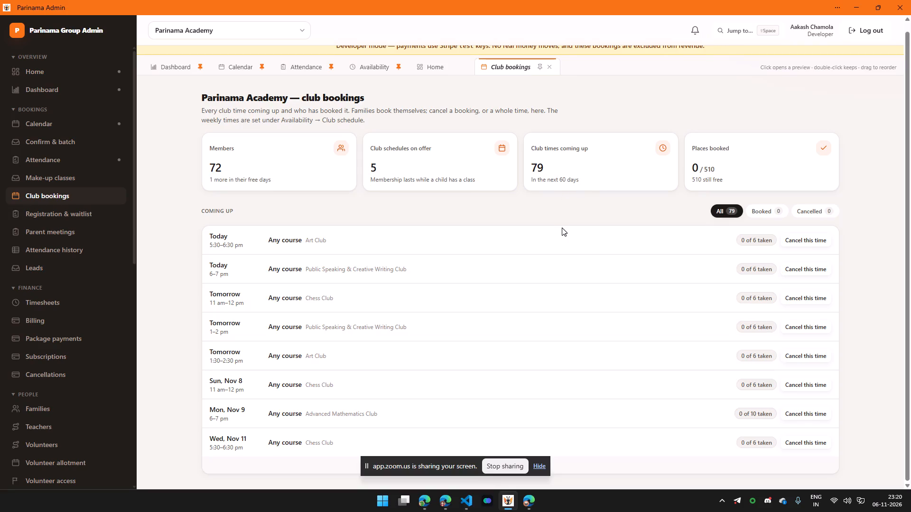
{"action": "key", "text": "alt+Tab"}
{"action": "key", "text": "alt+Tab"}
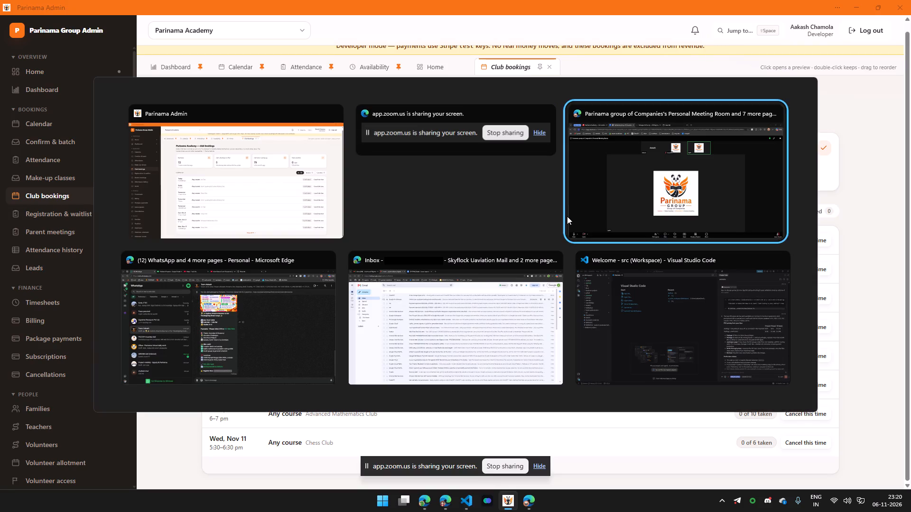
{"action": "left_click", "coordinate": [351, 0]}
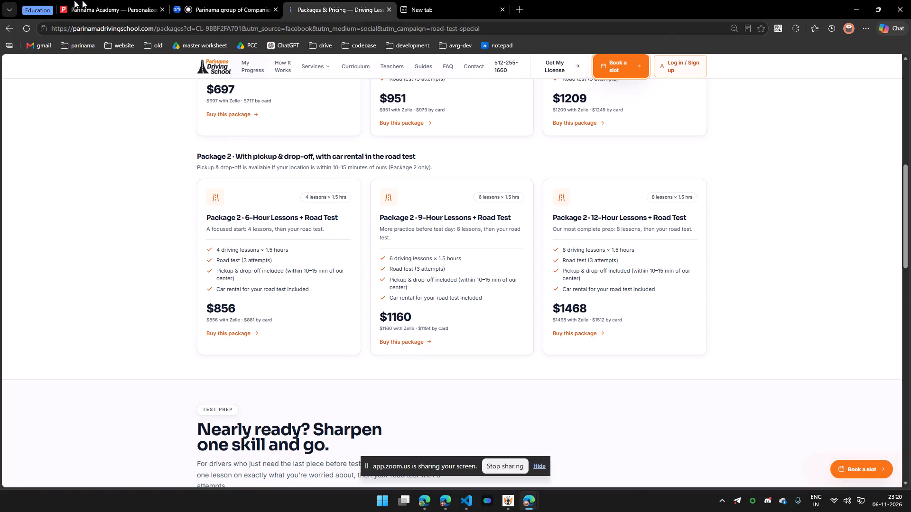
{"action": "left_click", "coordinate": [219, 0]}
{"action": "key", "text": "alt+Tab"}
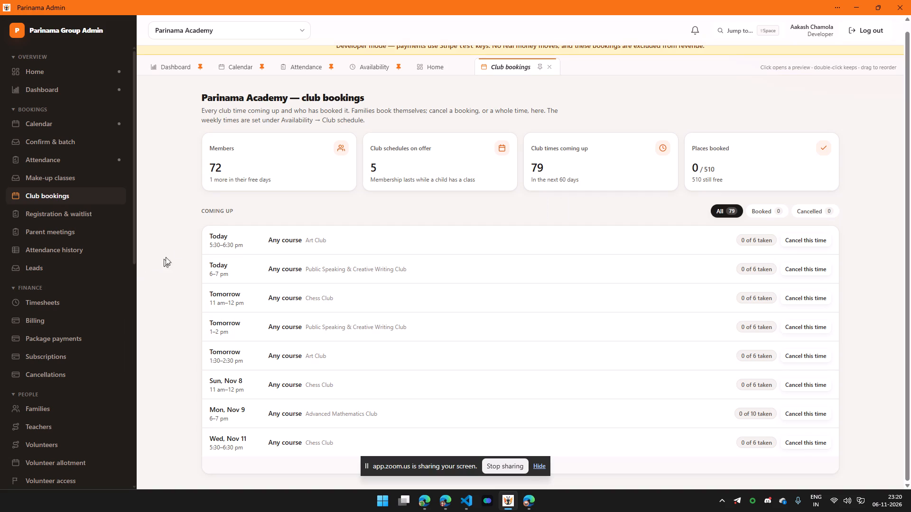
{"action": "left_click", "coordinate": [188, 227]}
{"action": "scroll", "coordinate": [70, 272], "scroll_direction": "down", "scroll_amount": 13}
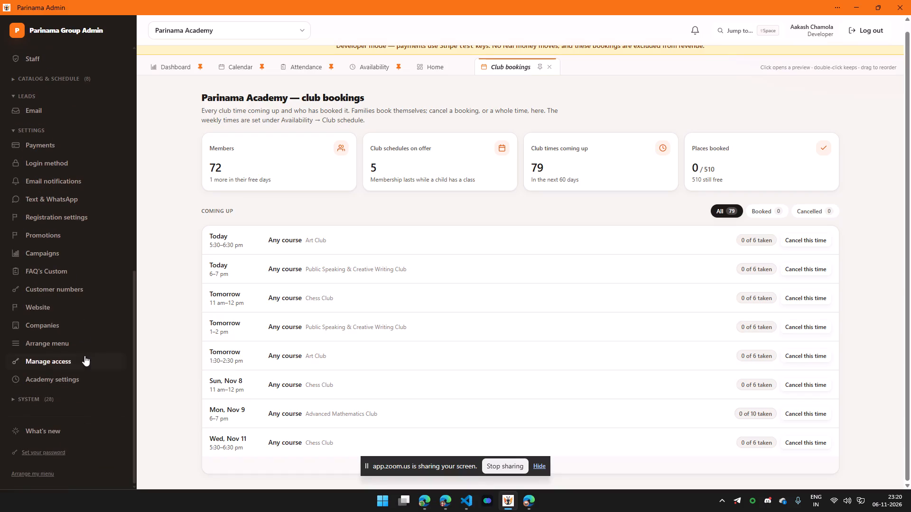
{"action": "scroll", "coordinate": [66, 212], "scroll_direction": "up", "scroll_amount": 1}
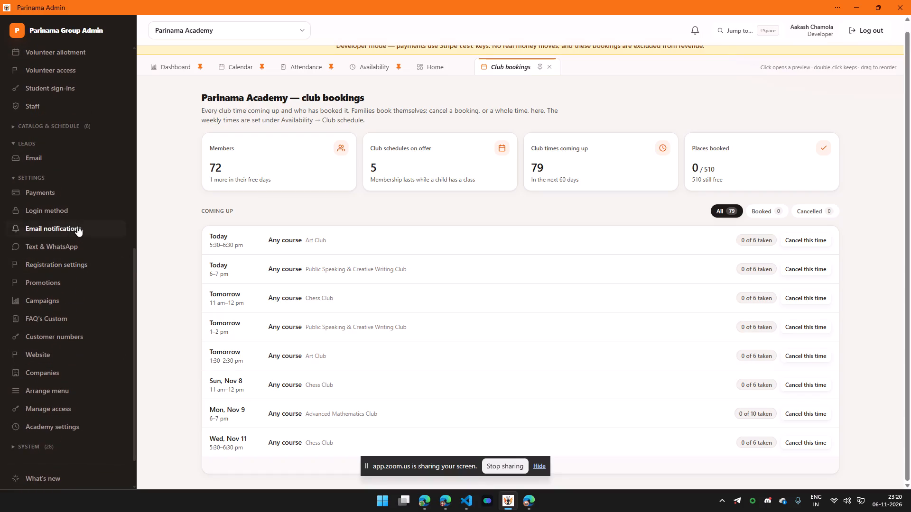
{"action": "scroll", "coordinate": [71, 255], "scroll_direction": "up", "scroll_amount": 5}
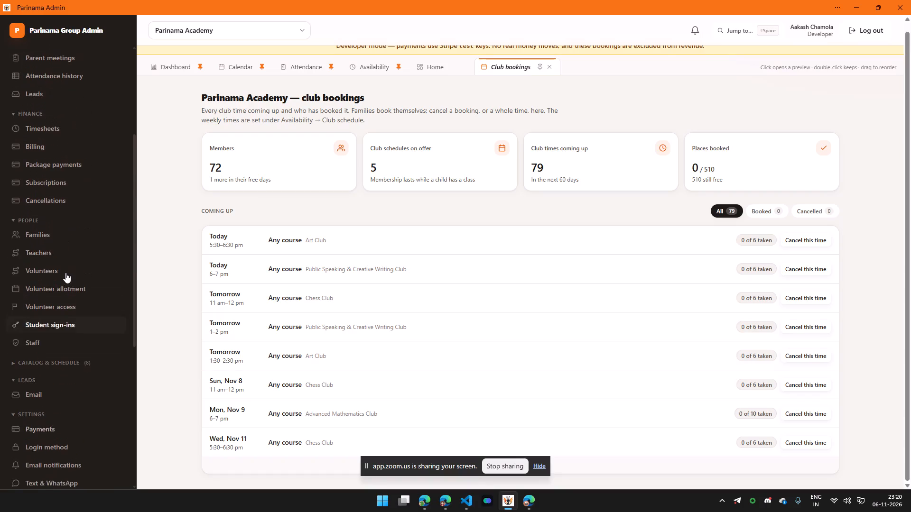
{"action": "left_click", "coordinate": [59, 235]}
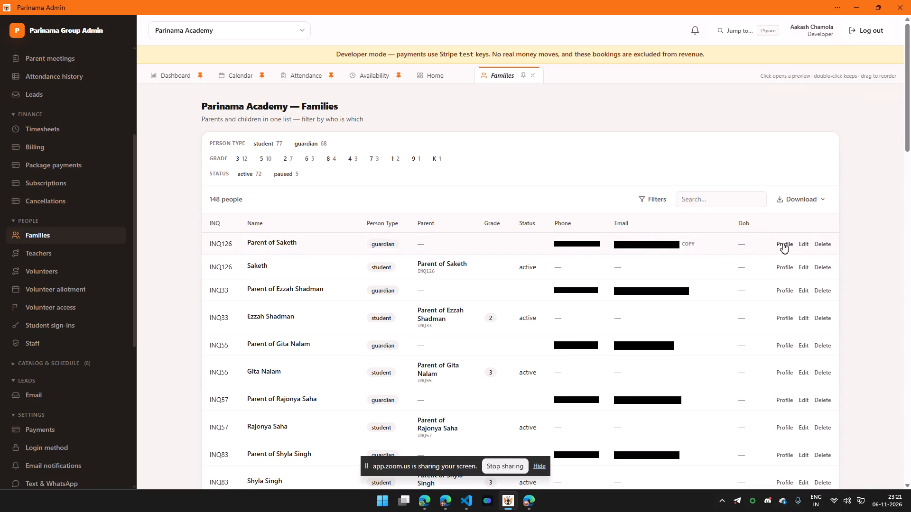
{"action": "left_click", "coordinate": [784, 243]}
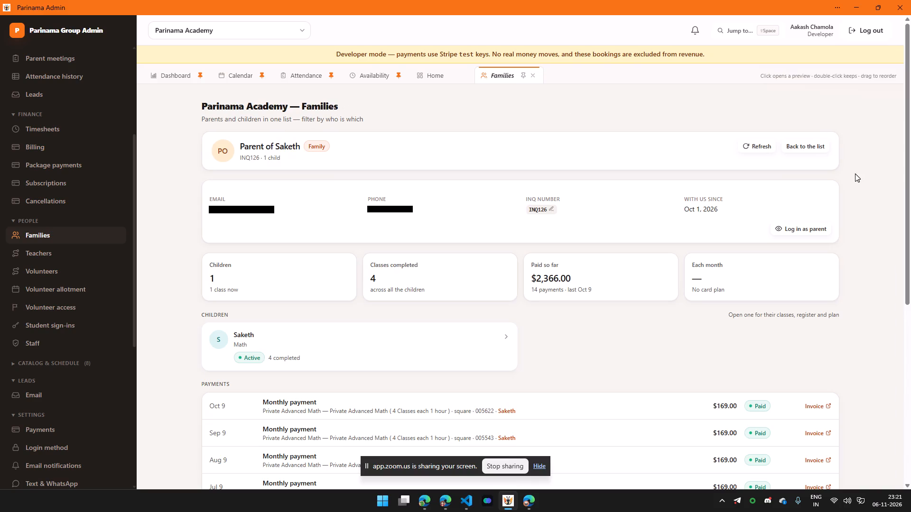
{"action": "left_click", "coordinate": [818, 228]}
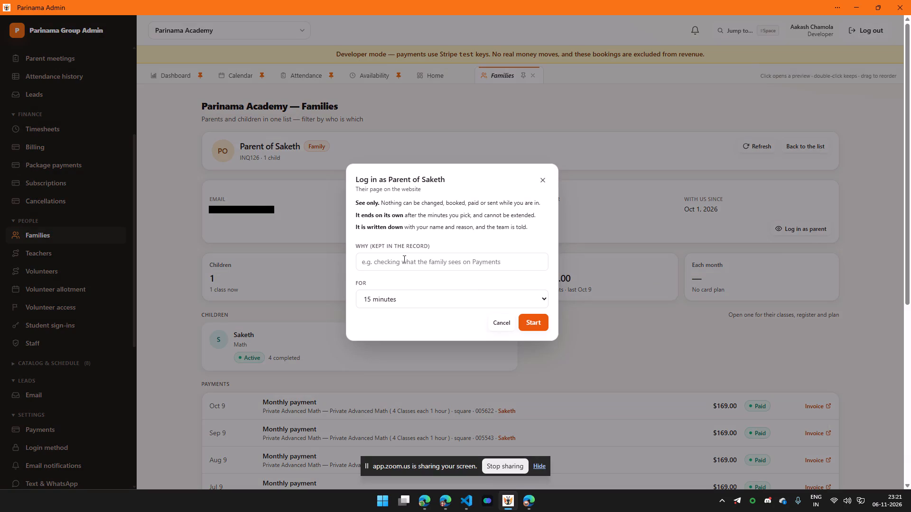
{"action": "left_click", "coordinate": [403, 258]}
{"action": "type", "text": "sakh"}
{"action": "key", "text": "BackSpace"}
{"action": "type", "text": "eth testing"}
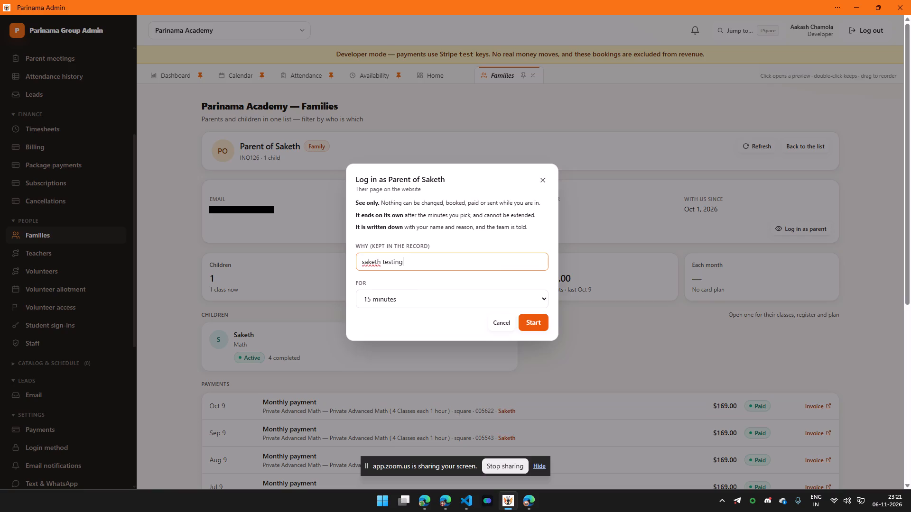
{"action": "left_click", "coordinate": [529, 322]}
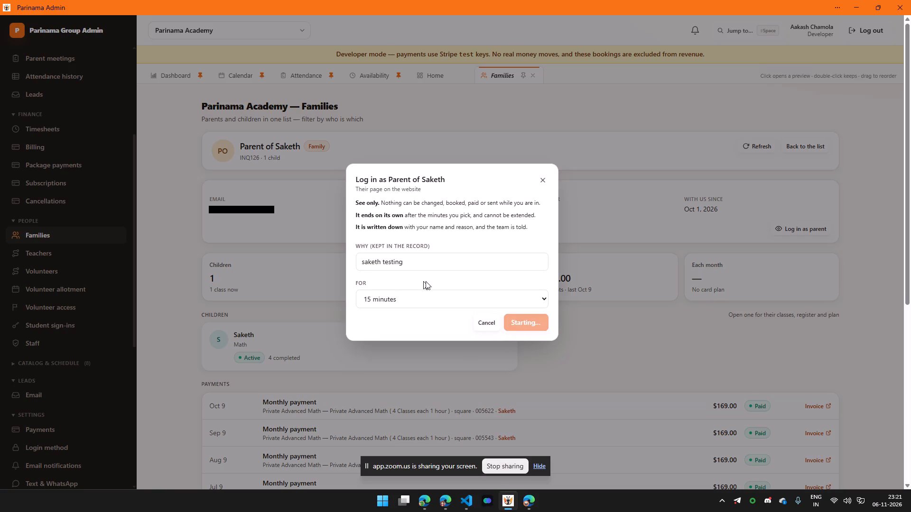
{"action": "left_click", "coordinate": [487, 275]}
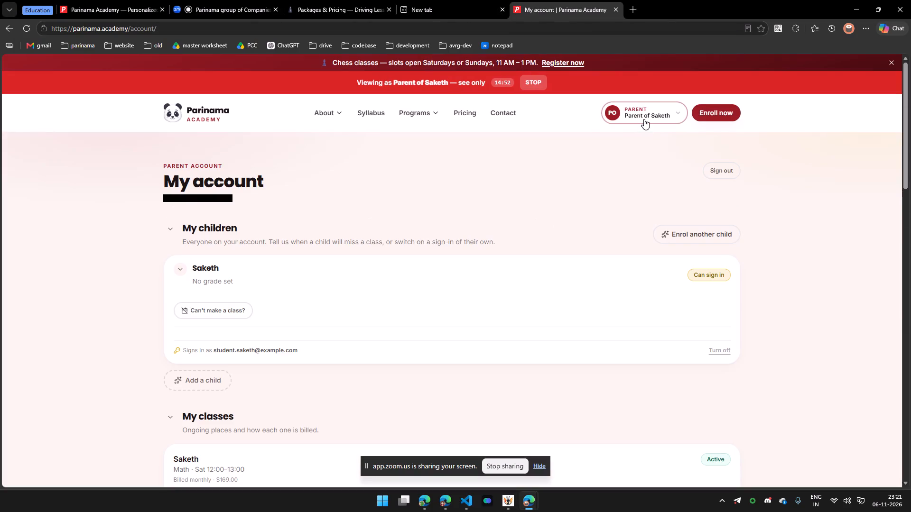
Examine the parent's account page, covering the account email, the child's sign-in details and the list of classes.
{"action": "scroll", "coordinate": [452, 292], "scroll_direction": "down", "scroll_amount": 6}
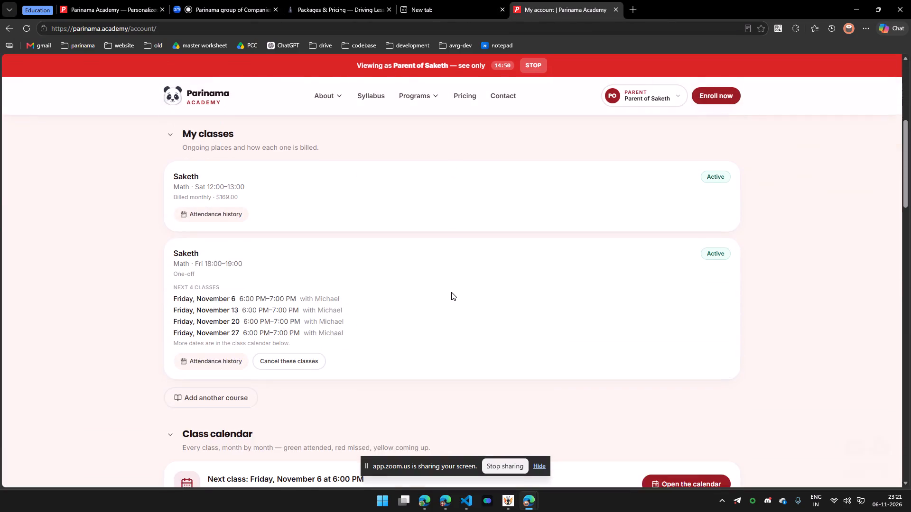
{"action": "scroll", "coordinate": [451, 292], "scroll_direction": "up", "scroll_amount": 8}
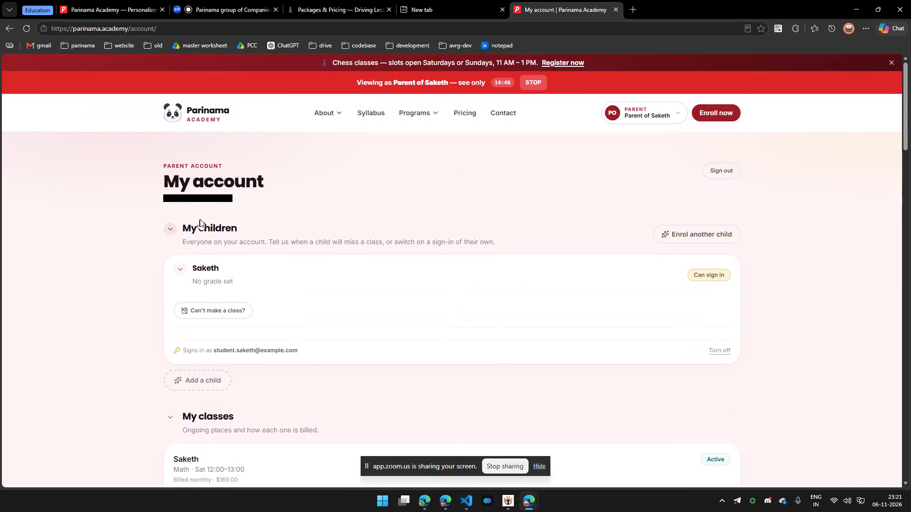
{"action": "triple_click", "coordinate": [175, 196]}
{"action": "left_click", "coordinate": [244, 190]}
{"action": "left_click", "coordinate": [246, 270]}
{"action": "left_click", "coordinate": [234, 280]}
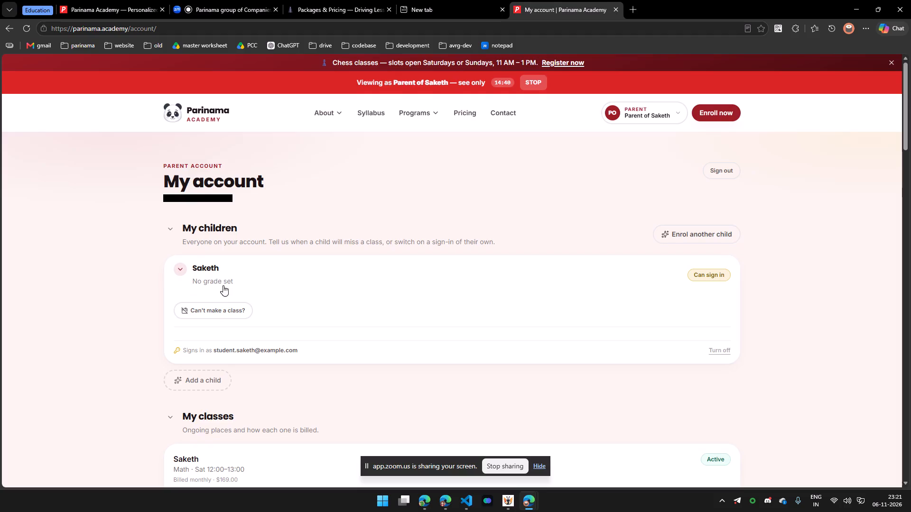
{"action": "scroll", "coordinate": [258, 287], "scroll_direction": "down", "scroll_amount": 3}
{"action": "scroll", "coordinate": [325, 281], "scroll_direction": "up", "scroll_amount": 1}
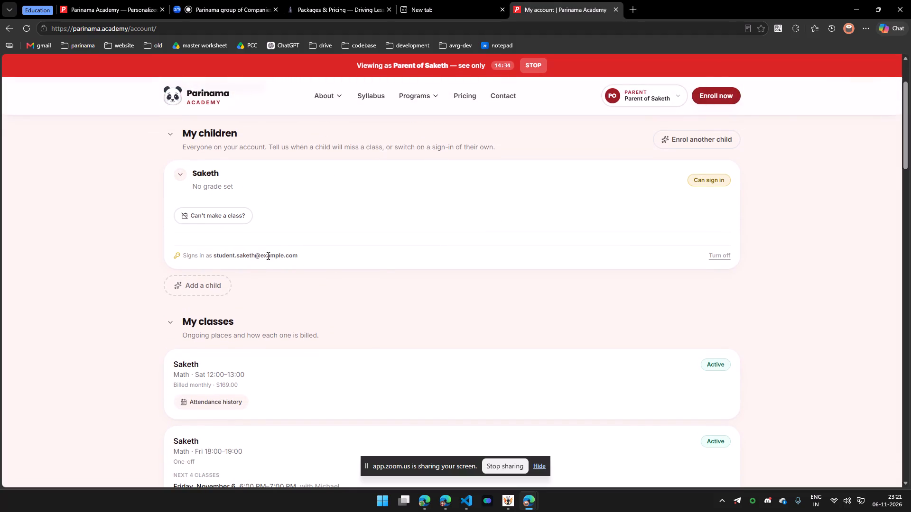
{"action": "left_click_drag", "start_coordinate": [210, 258], "coordinate": [292, 256]}
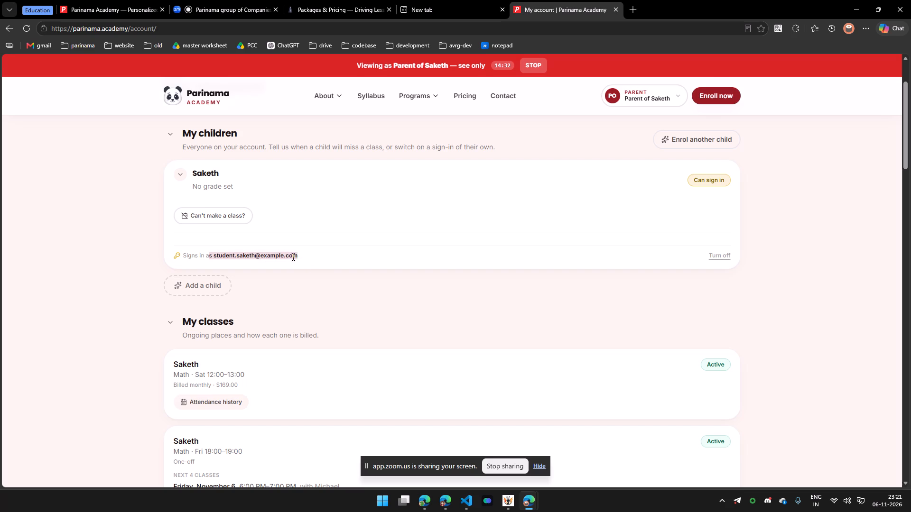
{"action": "left_click_drag", "start_coordinate": [292, 256], "coordinate": [297, 255]}
{"action": "triple_click", "coordinate": [289, 255]}
{"action": "scroll", "coordinate": [305, 280], "scroll_direction": "down", "scroll_amount": 3}
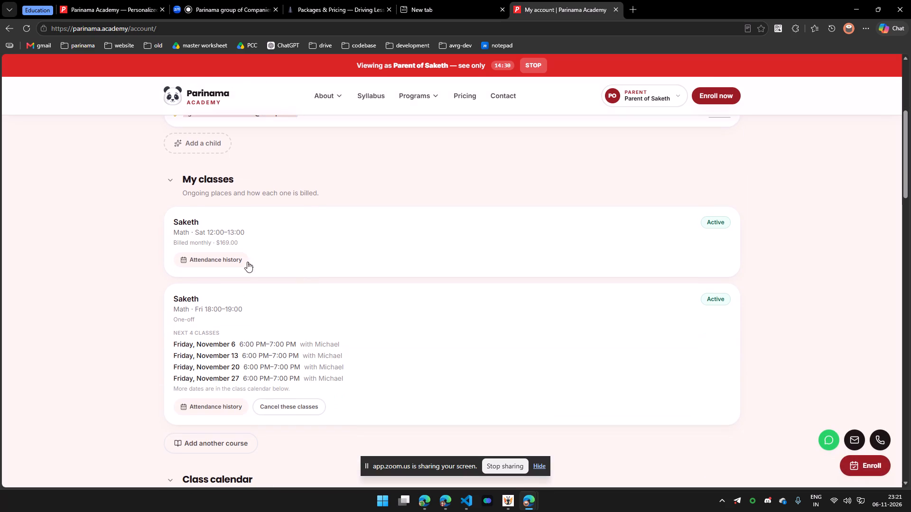
Open the attendance history of the child's Saturday Math class and view October 2026.
{"action": "left_click", "coordinate": [205, 262]}
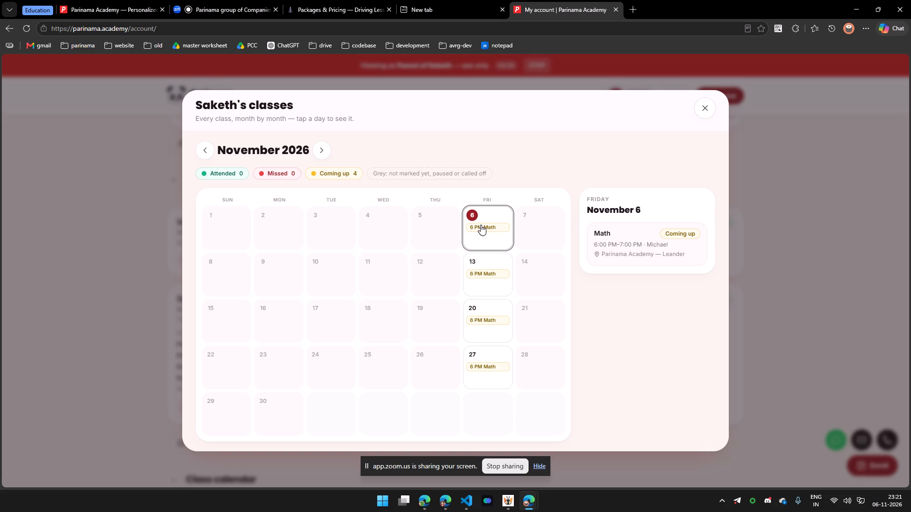
{"action": "scroll", "coordinate": [465, 314], "scroll_direction": "down", "scroll_amount": 4}
{"action": "left_click", "coordinate": [206, 153]}
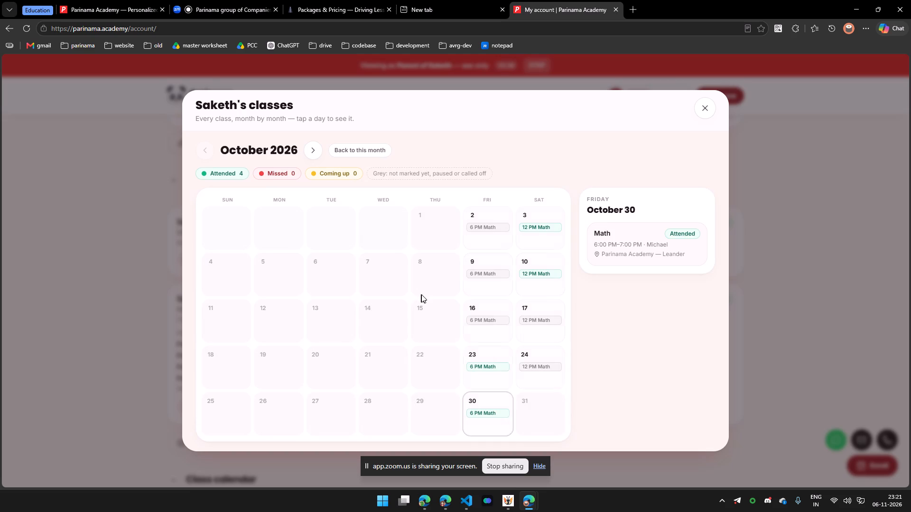
Examine the class details for October 3, 10, 23 and 30 in the child's October 2026 attendance calendar.
{"action": "left_click", "coordinate": [547, 270]}
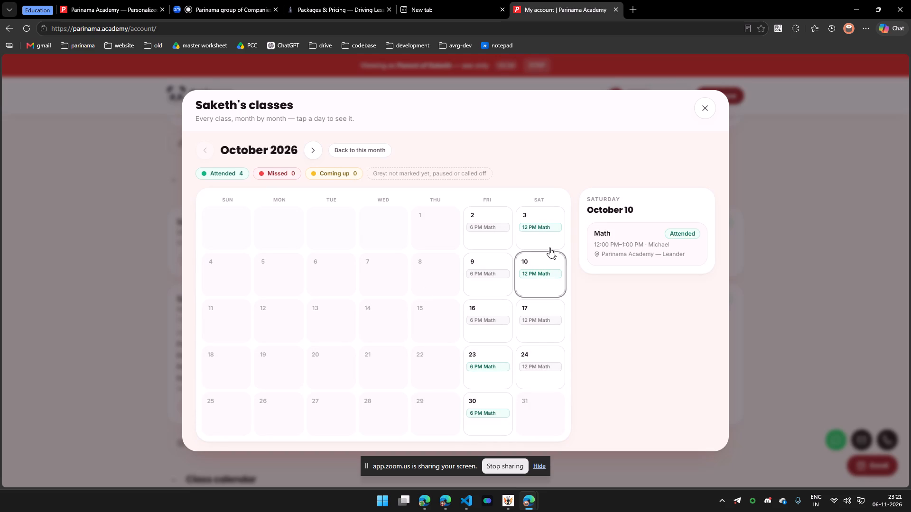
{"action": "left_click", "coordinate": [546, 242]}
{"action": "left_click", "coordinate": [495, 347]}
{"action": "left_click", "coordinate": [493, 397]}
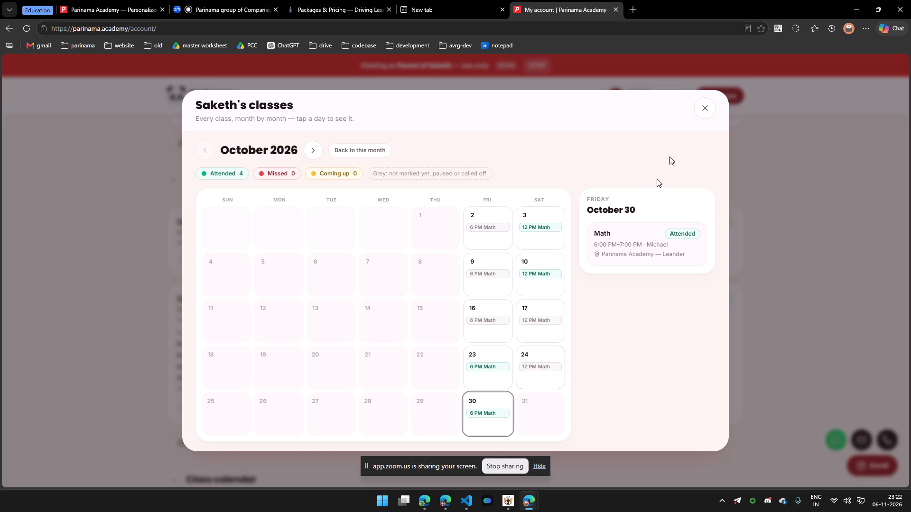
{"action": "left_click", "coordinate": [534, 229]}
{"action": "left_click", "coordinate": [541, 281]}
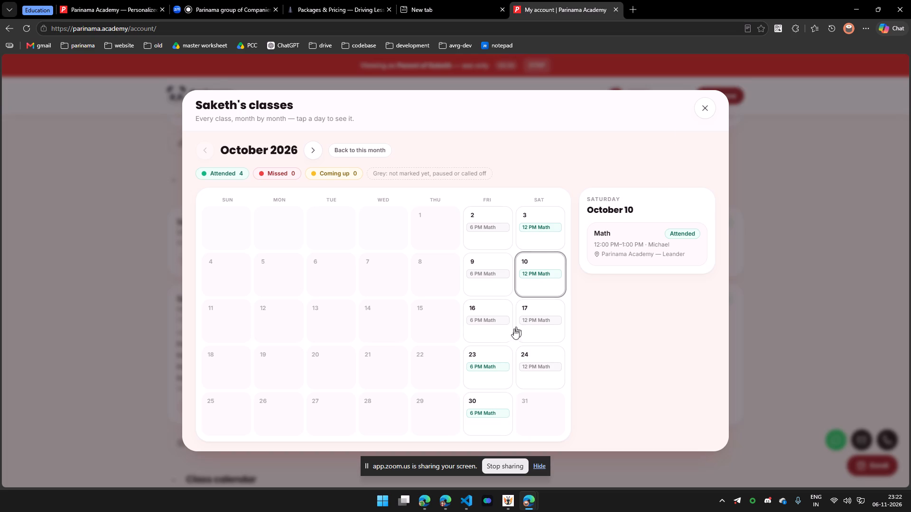
{"action": "left_click", "coordinate": [492, 351]}
{"action": "left_click", "coordinate": [491, 406]}
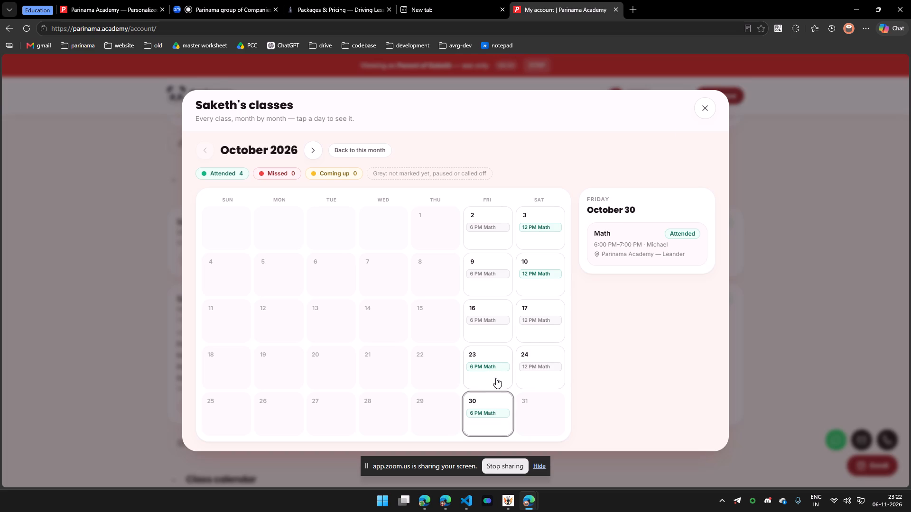
{"action": "left_click", "coordinate": [495, 375]}
{"action": "left_click", "coordinate": [541, 282]}
{"action": "left_click", "coordinate": [536, 227]}
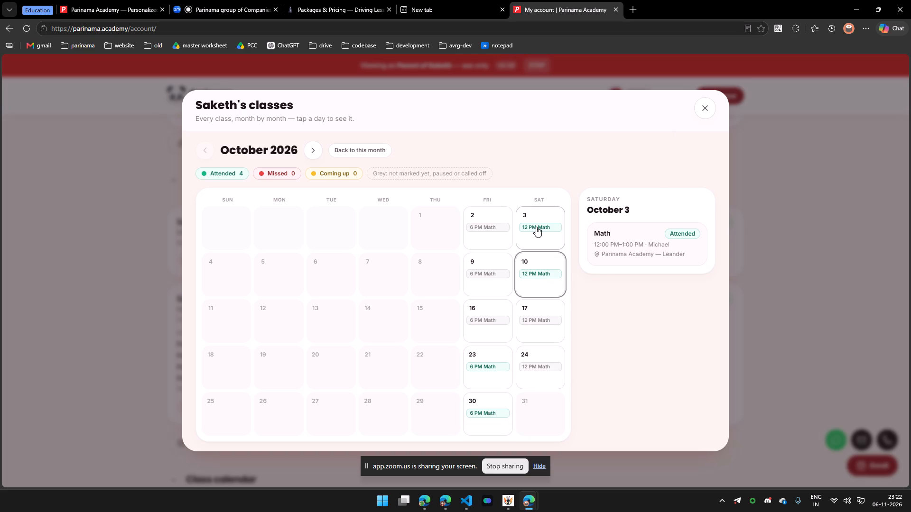
{"action": "left_click", "coordinate": [291, 175]}
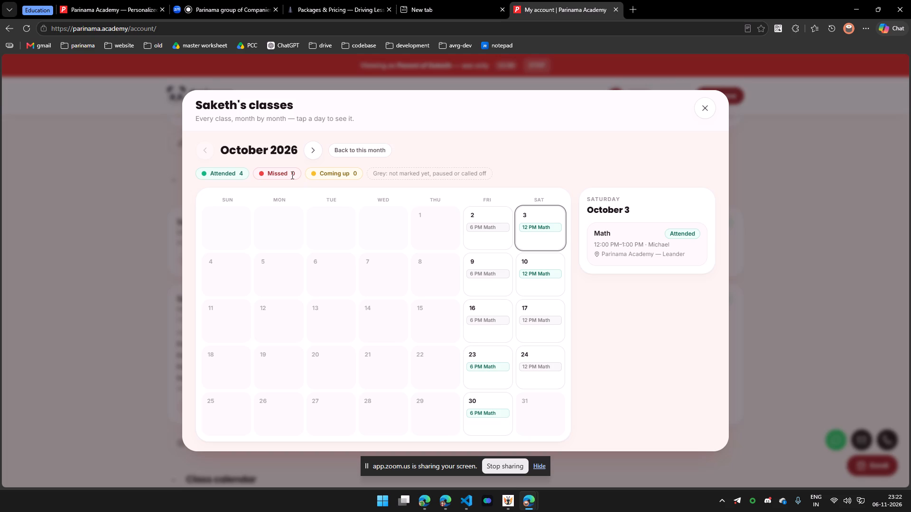
View the child's November 2026 classes and close the attendance history.
{"action": "left_click", "coordinate": [309, 149]}
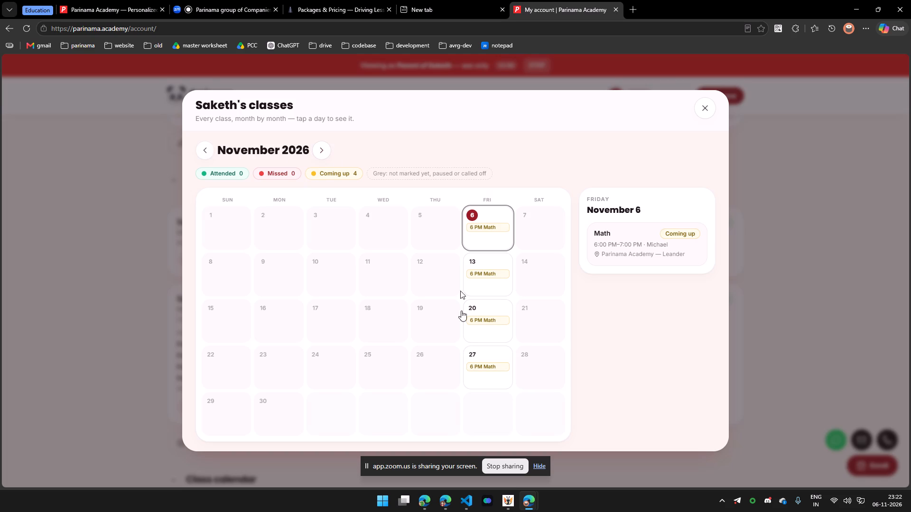
{"action": "left_click", "coordinate": [717, 110]}
{"action": "left_click", "coordinate": [705, 111]}
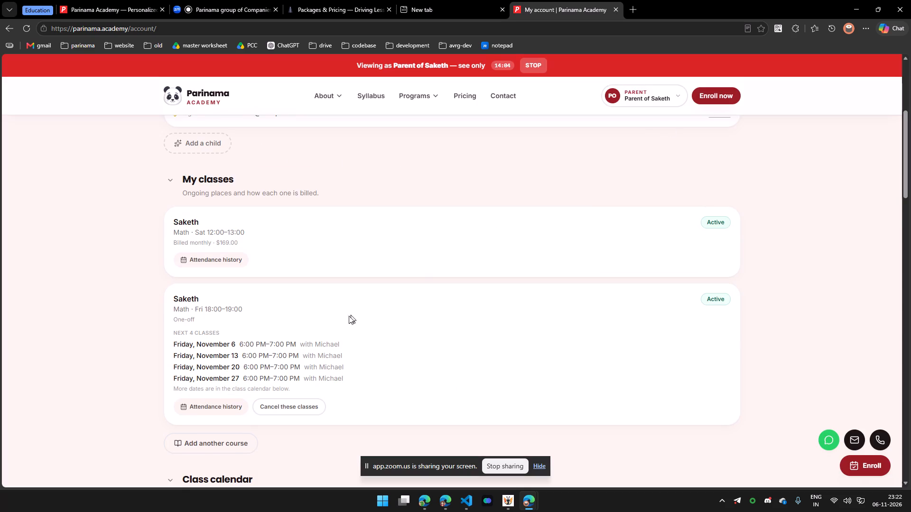
Examine the next four dates of the Friday 18:00 Math class and view its attendance history.
{"action": "scroll", "coordinate": [312, 327], "scroll_direction": "down", "scroll_amount": 2}
{"action": "left_click_drag", "start_coordinate": [159, 243], "coordinate": [200, 258]}
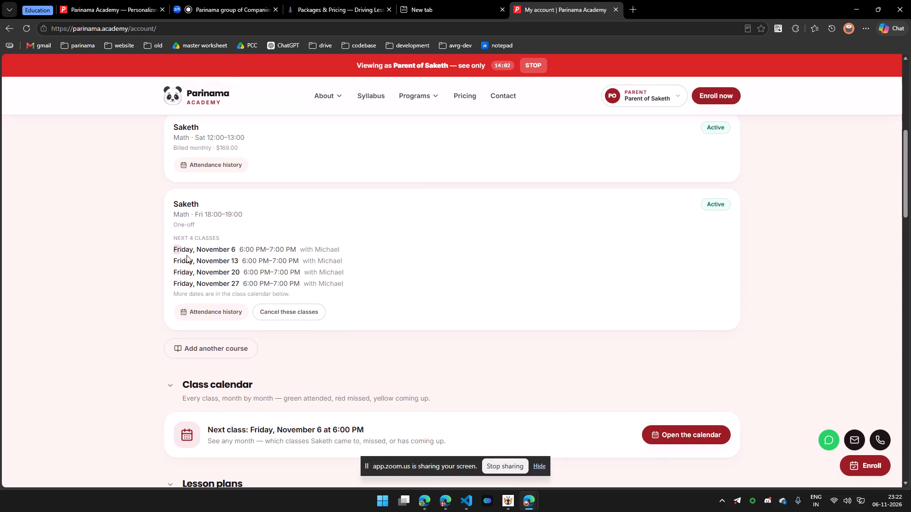
{"action": "left_click_drag", "start_coordinate": [200, 258], "coordinate": [347, 287]}
{"action": "left_click", "coordinate": [186, 234]}
{"action": "left_click", "coordinate": [224, 306]}
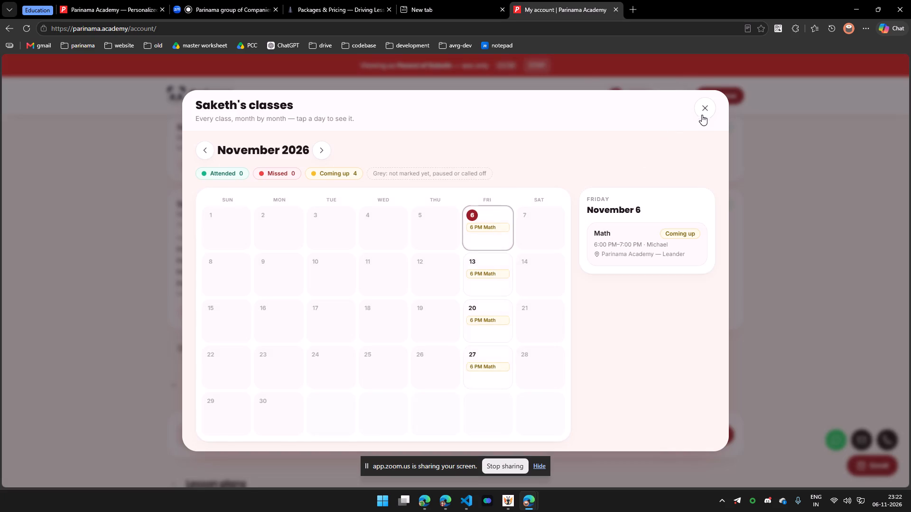
{"action": "left_click", "coordinate": [702, 113]}
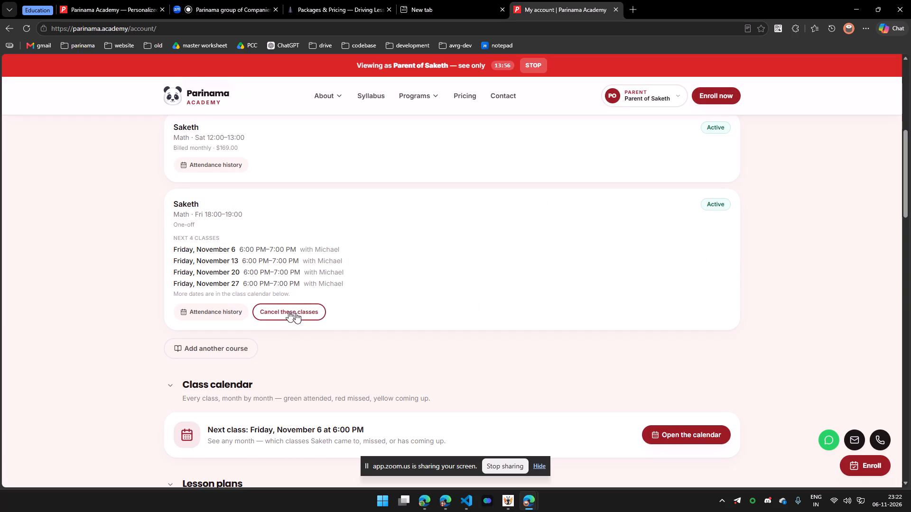
View the November 2026 class calendar from the parent's account page and close it.
{"action": "scroll", "coordinate": [265, 367], "scroll_direction": "down", "scroll_amount": 2}
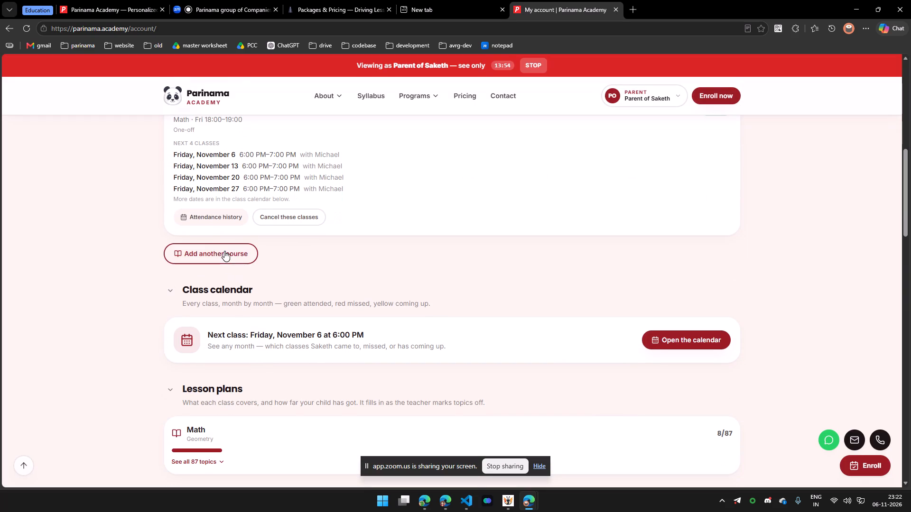
{"action": "scroll", "coordinate": [212, 258], "scroll_direction": "up", "scroll_amount": 1}
{"action": "scroll", "coordinate": [199, 311], "scroll_direction": "down", "scroll_amount": 1}
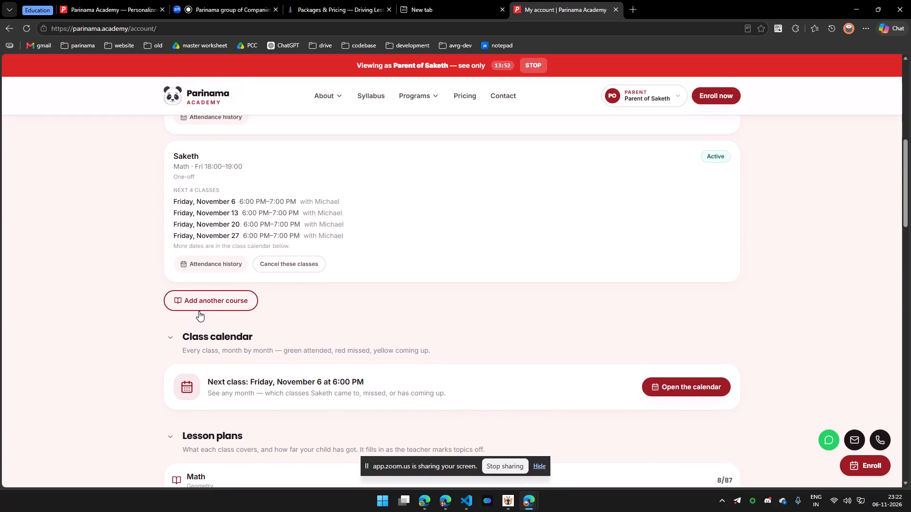
{"action": "scroll", "coordinate": [199, 311], "scroll_direction": "down", "scroll_amount": 1}
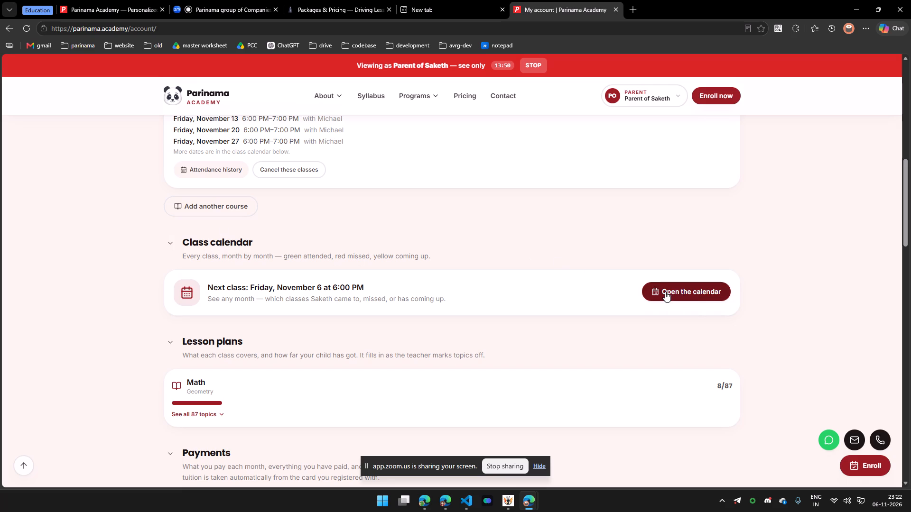
{"action": "left_click", "coordinate": [665, 292]}
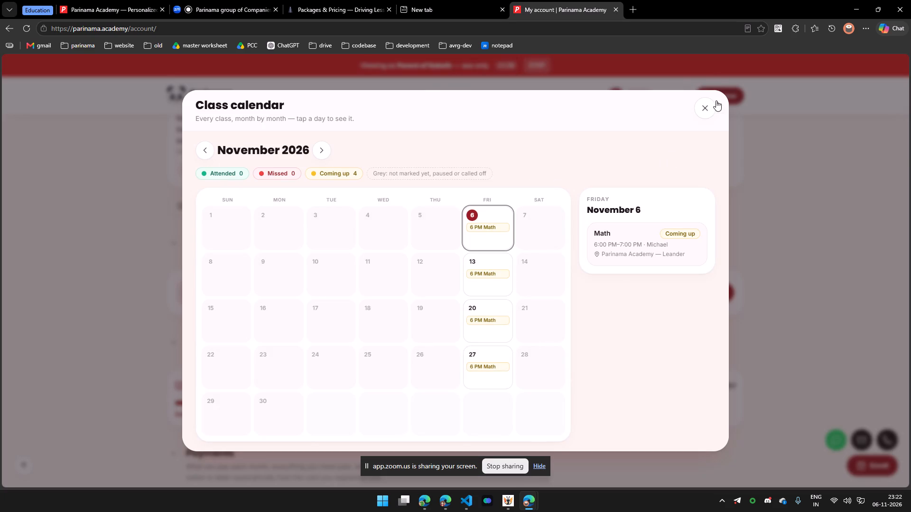
{"action": "left_click", "coordinate": [696, 112]}
Expand all topics of the Math Geometry lesson plan and examine the covered topics, their dates and chapter progress.
{"action": "scroll", "coordinate": [395, 378], "scroll_direction": "down", "scroll_amount": 2}
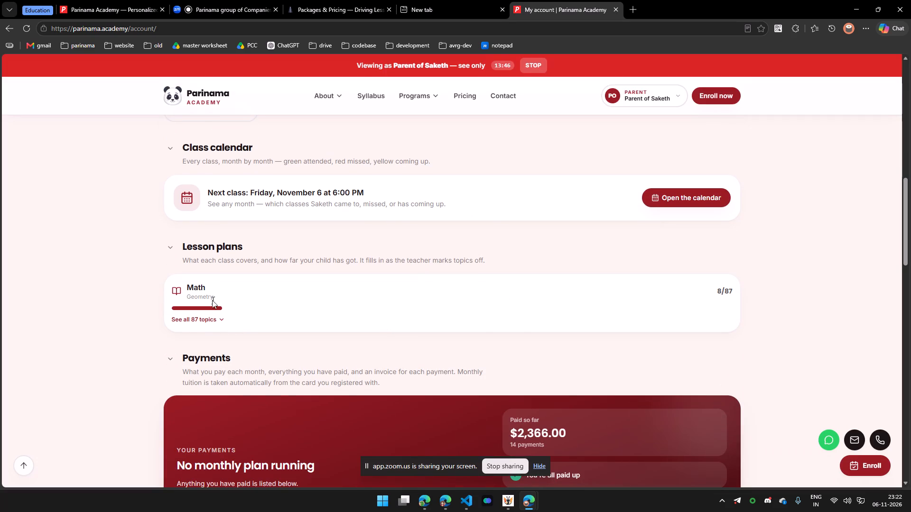
{"action": "left_click", "coordinate": [205, 317]}
{"action": "scroll", "coordinate": [268, 332], "scroll_direction": "down", "scroll_amount": 9}
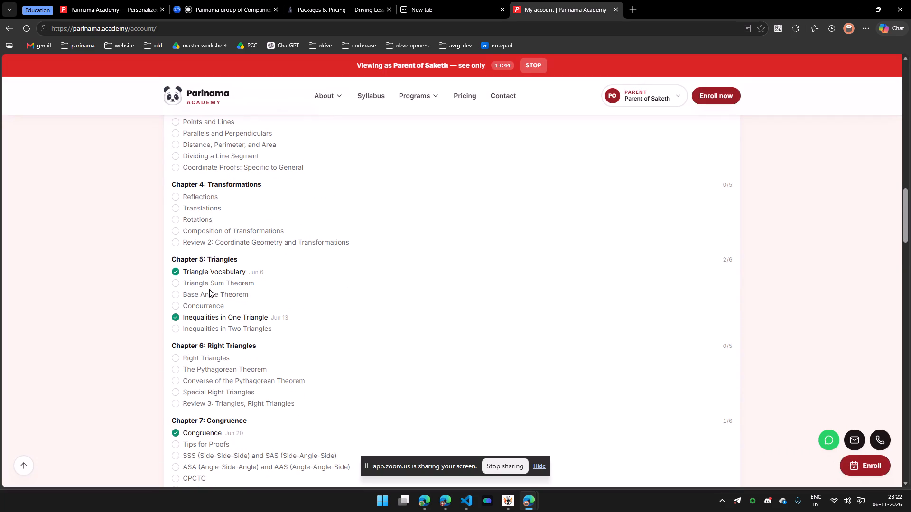
{"action": "scroll", "coordinate": [197, 274], "scroll_direction": "down", "scroll_amount": 2}
{"action": "left_click_drag", "start_coordinate": [259, 180], "coordinate": [242, 178]}
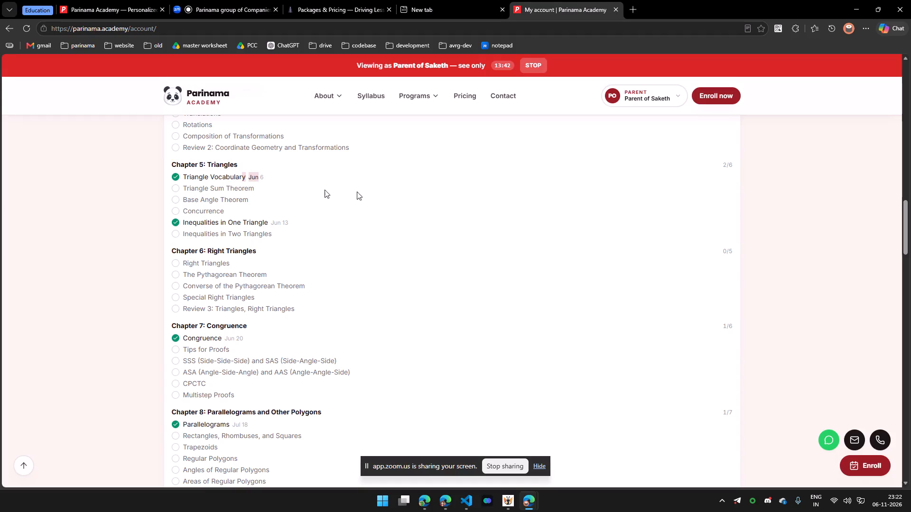
{"action": "left_click", "coordinate": [725, 170]}
{"action": "scroll", "coordinate": [408, 315], "scroll_direction": "down", "scroll_amount": 9}
Switch to Parinama Admin and compare the Friday student attendance for November 2026 with the Attendance history register.
{"action": "key", "text": "alt+Tab"}
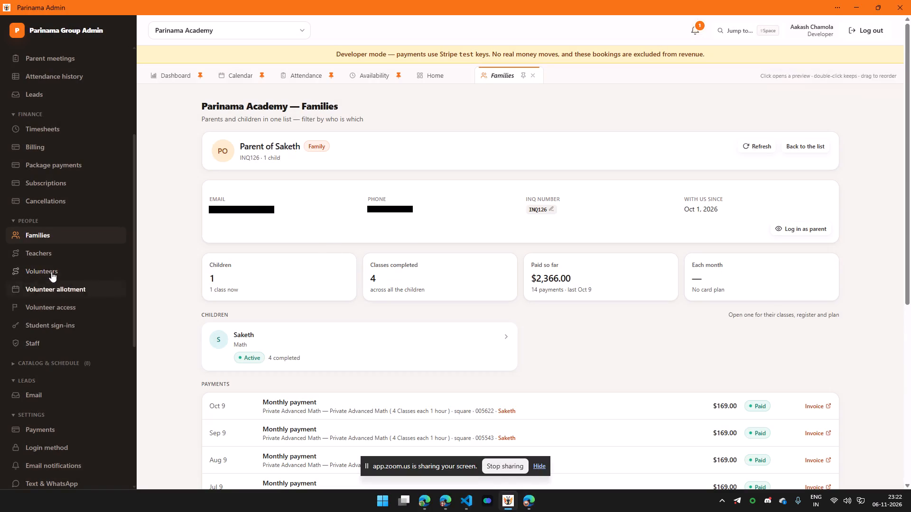
{"action": "scroll", "coordinate": [89, 229], "scroll_direction": "up", "scroll_amount": 3}
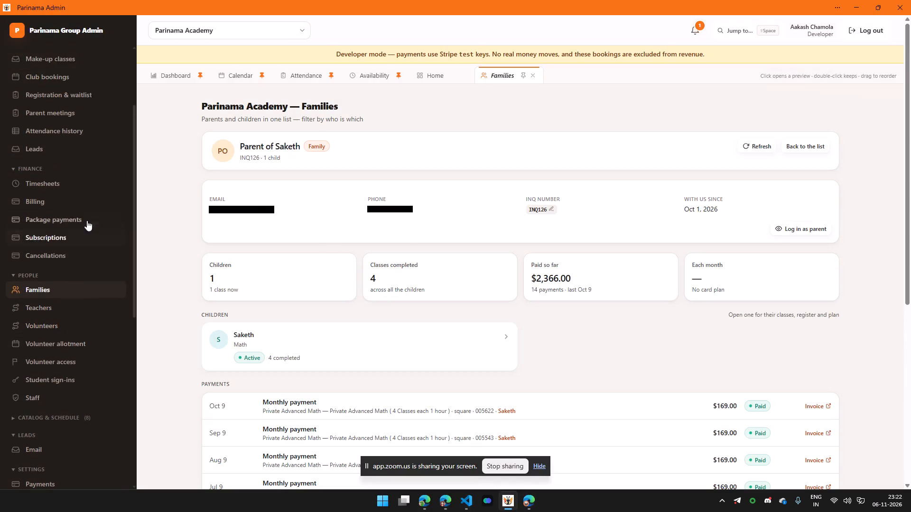
{"action": "scroll", "coordinate": [87, 220], "scroll_direction": "up", "scroll_amount": 1}
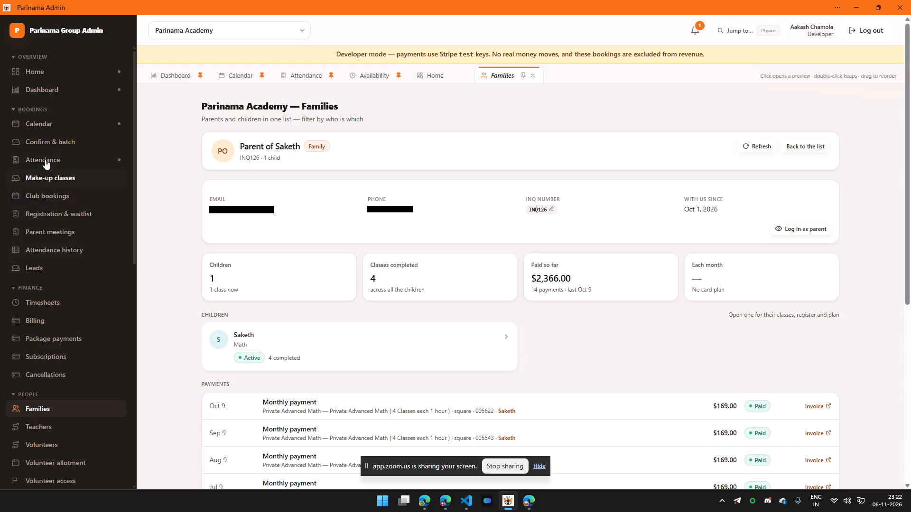
{"action": "scroll", "coordinate": [55, 254], "scroll_direction": "up", "scroll_amount": 2}
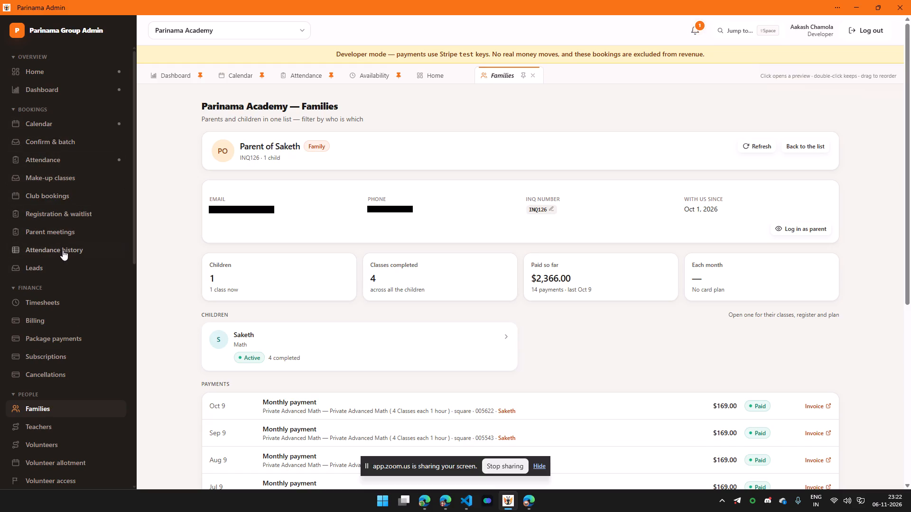
{"action": "left_click", "coordinate": [64, 249]}
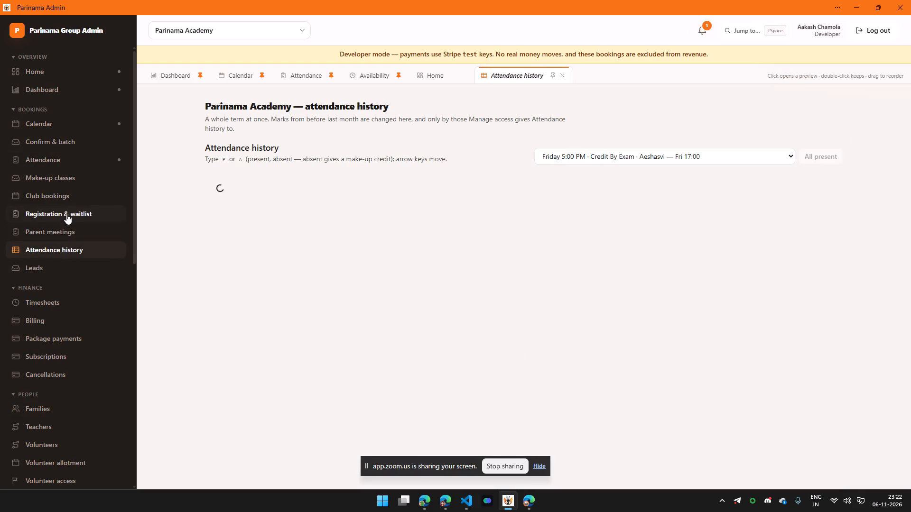
{"action": "left_click", "coordinate": [62, 161]}
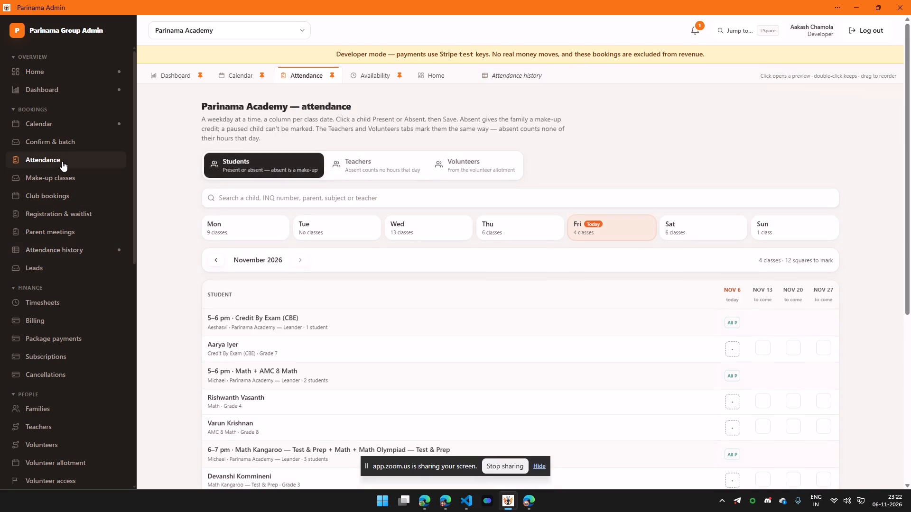
{"action": "scroll", "coordinate": [366, 311], "scroll_direction": "down", "scroll_amount": 12}
{"action": "scroll", "coordinate": [366, 311], "scroll_direction": "up", "scroll_amount": 4}
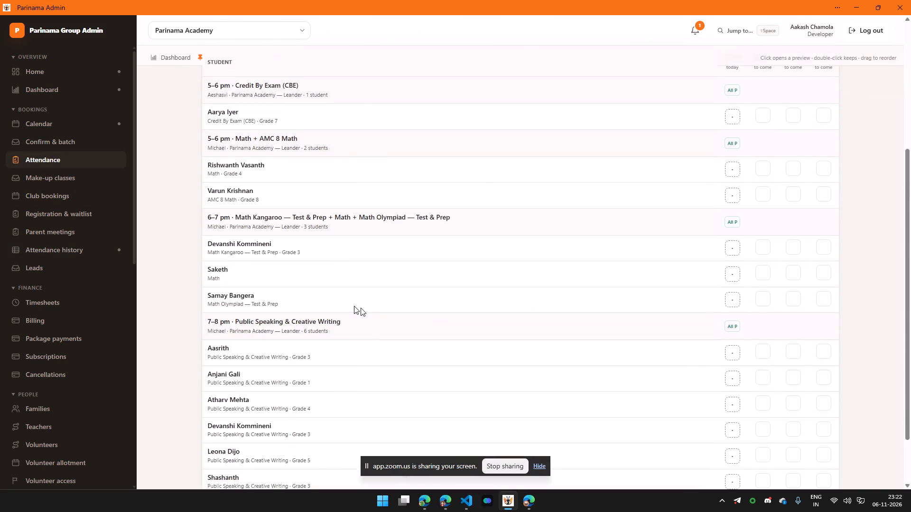
{"action": "left_click", "coordinate": [78, 252]}
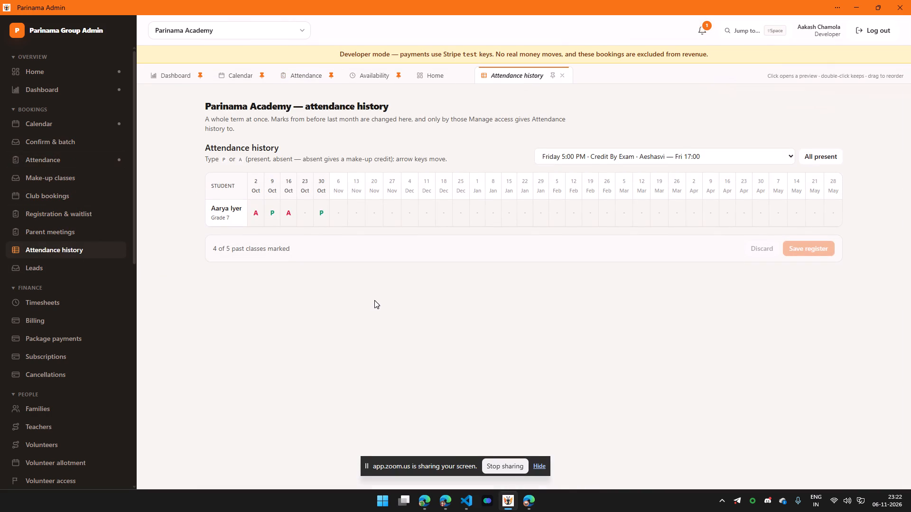
Search the admin screens for "lesson" and open Student plans.
{"action": "scroll", "coordinate": [70, 348], "scroll_direction": "down", "scroll_amount": 3}
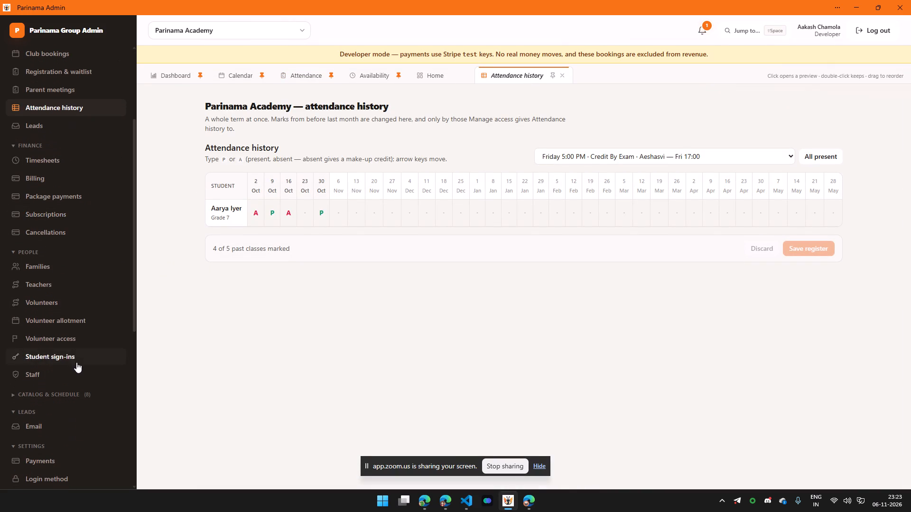
{"action": "scroll", "coordinate": [72, 372], "scroll_direction": "down", "scroll_amount": 2}
{"action": "scroll", "coordinate": [71, 372], "scroll_direction": "up", "scroll_amount": 5}
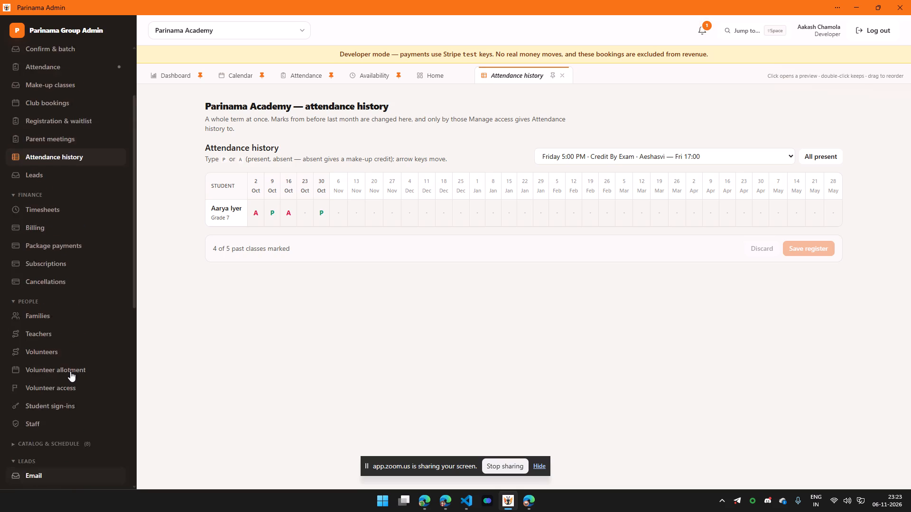
{"action": "scroll", "coordinate": [70, 371], "scroll_direction": "up", "scroll_amount": 5}
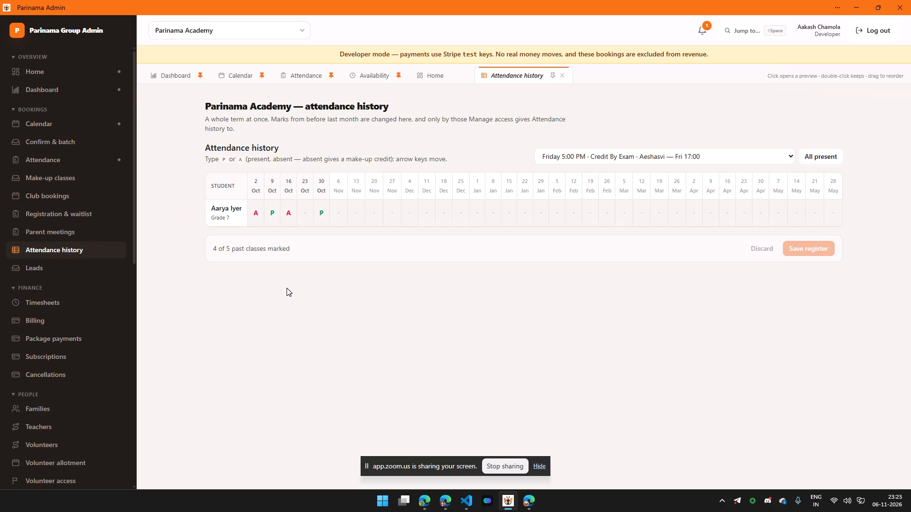
{"action": "key", "text": "space"}
{"action": "type", "text": ";l"}
{"action": "key", "text": "BackSpace"}
{"action": "key", "text": "l"}
{"action": "key", "text": "BackSpace"}
{"action": "key", "text": "BackSpace"}
{"action": "type", "text": "lessonm"}
{"action": "key", "text": "BackSpace"}
{"action": "key", "text": "BackSpace"}
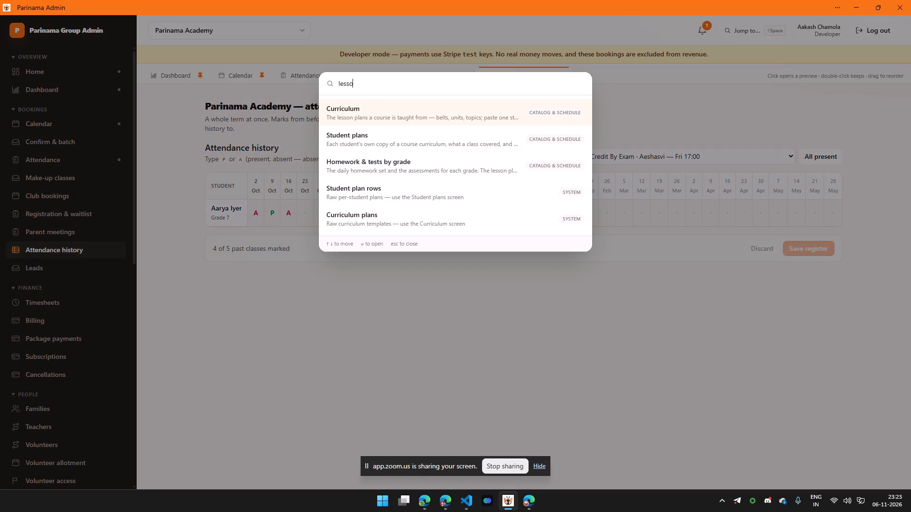
{"action": "type", "text": "n"}
{"action": "key", "text": "space"}
{"action": "left_click", "coordinate": [393, 141]}
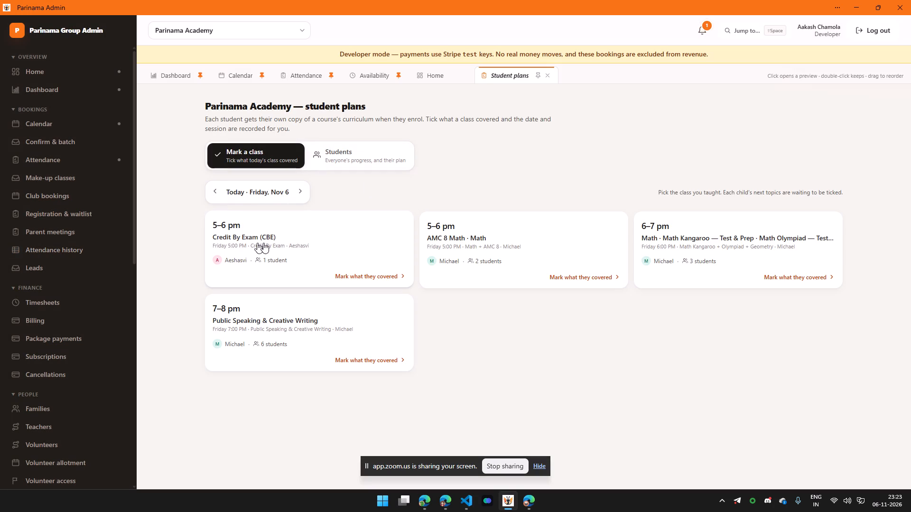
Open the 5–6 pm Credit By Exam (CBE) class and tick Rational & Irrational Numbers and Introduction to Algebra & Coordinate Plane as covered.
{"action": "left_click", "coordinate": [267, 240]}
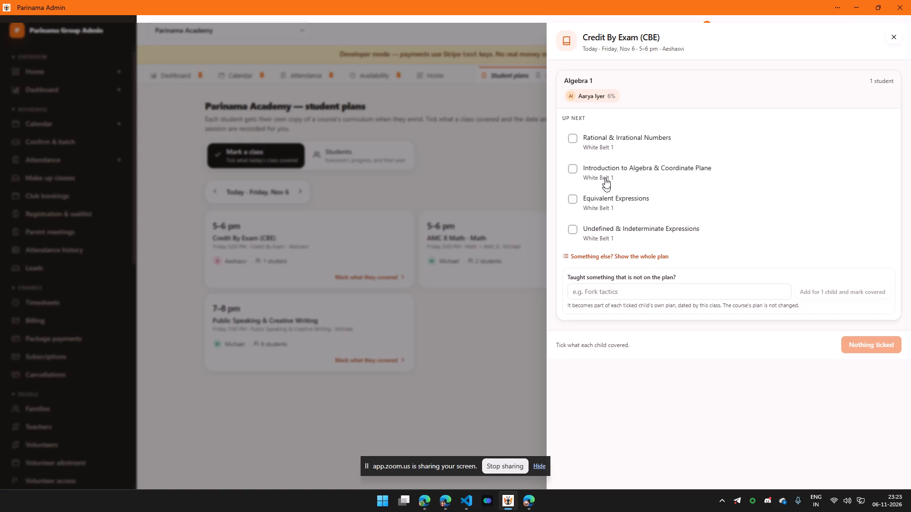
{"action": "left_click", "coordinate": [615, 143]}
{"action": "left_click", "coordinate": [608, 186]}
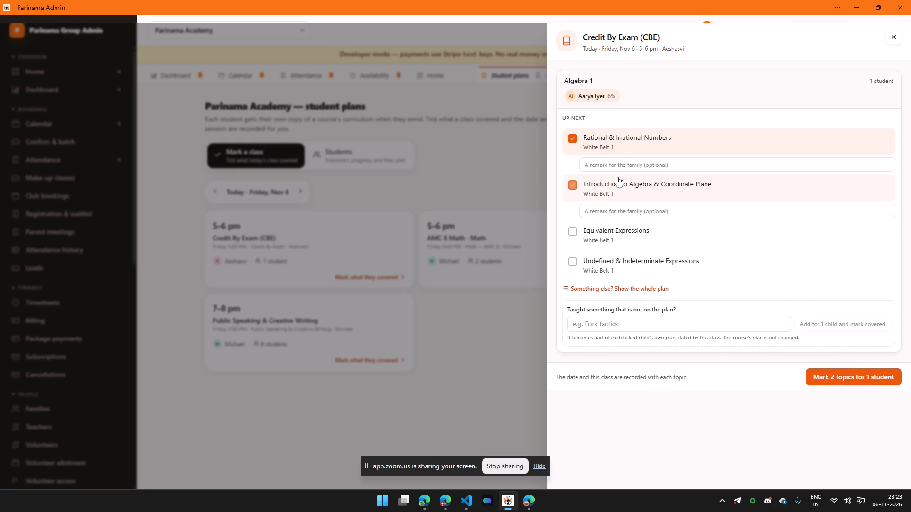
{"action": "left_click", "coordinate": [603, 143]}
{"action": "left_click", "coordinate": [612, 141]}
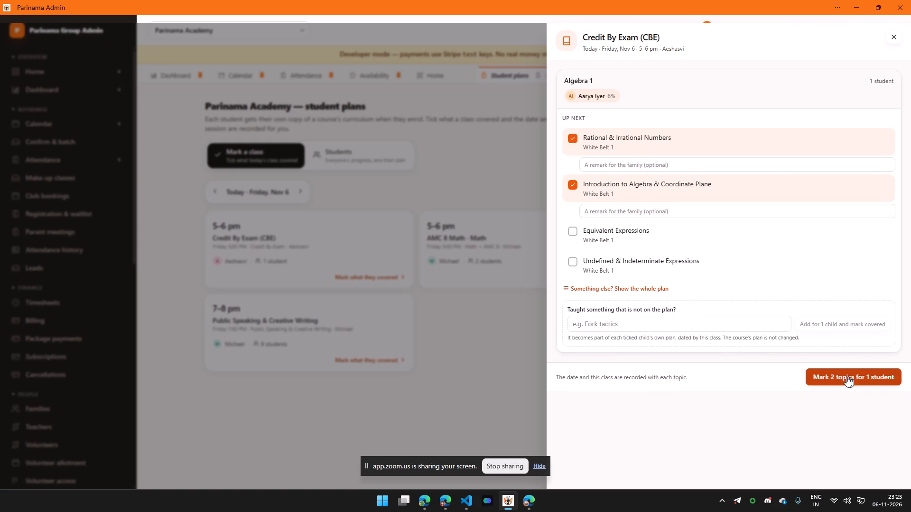
Check how covered topics and their dates appear in the parent's lesson plan, returning to Parinama Admin when done.
{"action": "key", "text": "alt+Tab"}
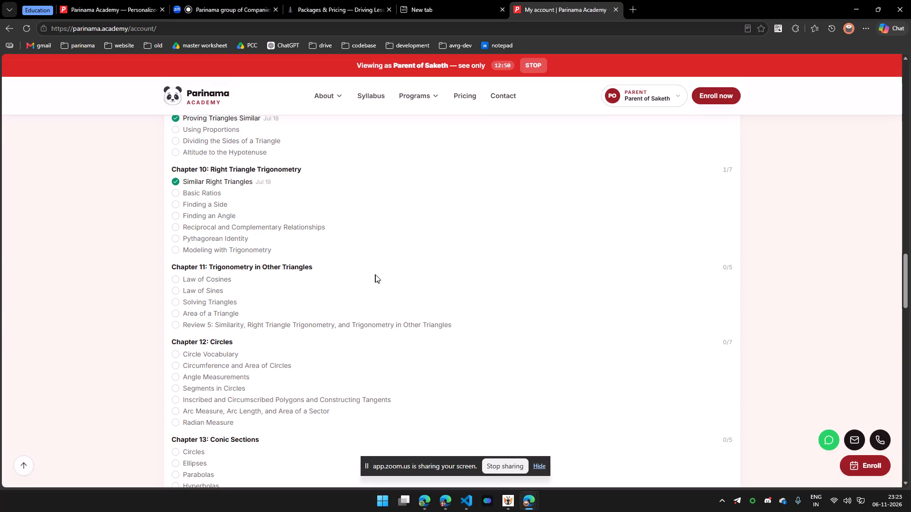
{"action": "scroll", "coordinate": [274, 203], "scroll_direction": "up", "scroll_amount": 4}
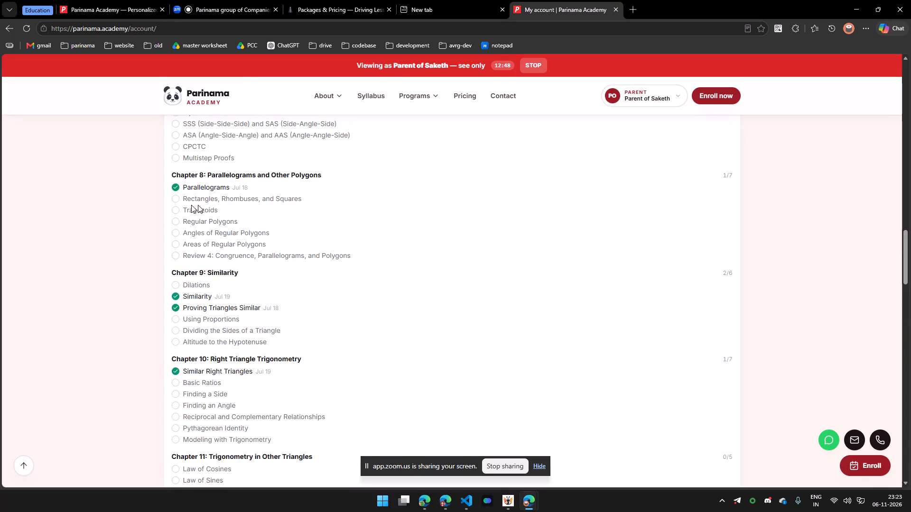
{"action": "left_click_drag", "start_coordinate": [230, 185], "coordinate": [254, 185]}
{"action": "key", "text": "alt+Tab"}
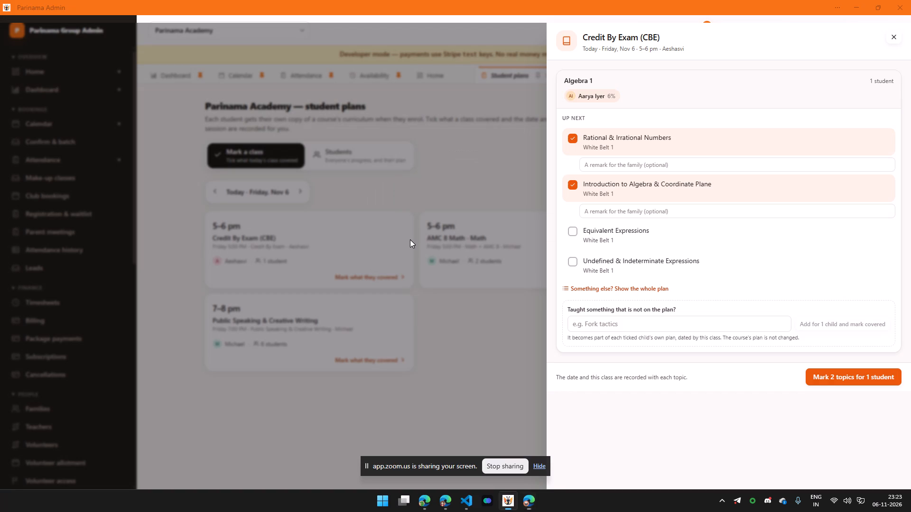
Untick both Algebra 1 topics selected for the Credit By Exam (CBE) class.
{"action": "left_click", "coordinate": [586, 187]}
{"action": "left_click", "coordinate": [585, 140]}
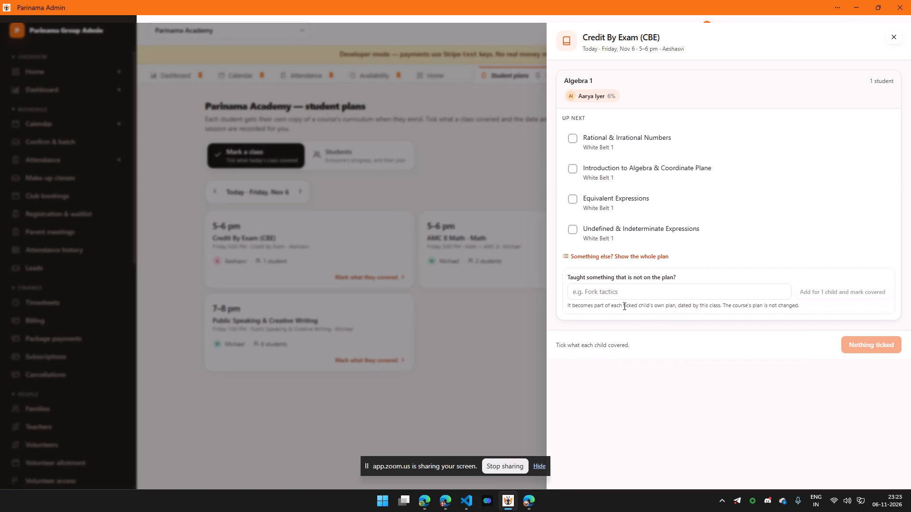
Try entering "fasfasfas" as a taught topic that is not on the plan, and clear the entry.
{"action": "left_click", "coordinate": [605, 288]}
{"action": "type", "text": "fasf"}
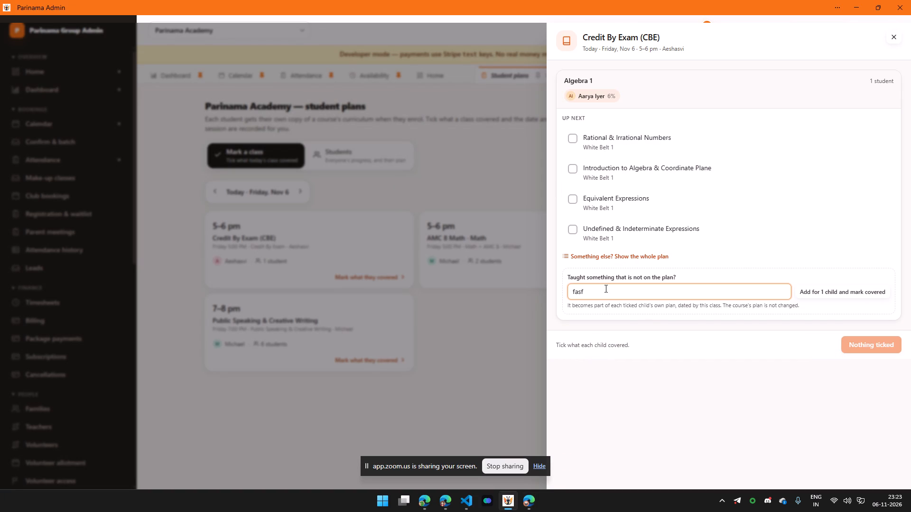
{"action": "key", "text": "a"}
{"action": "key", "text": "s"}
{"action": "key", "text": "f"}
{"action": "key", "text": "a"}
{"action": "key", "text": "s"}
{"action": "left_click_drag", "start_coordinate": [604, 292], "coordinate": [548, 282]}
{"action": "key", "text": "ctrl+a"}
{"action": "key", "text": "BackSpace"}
Switch to the parent's account page and examine the covered and uncovered topics in the earlier Geometry chapters.
{"action": "key", "text": "alt+Tab"}
{"action": "scroll", "coordinate": [195, 165], "scroll_direction": "up", "scroll_amount": 3}
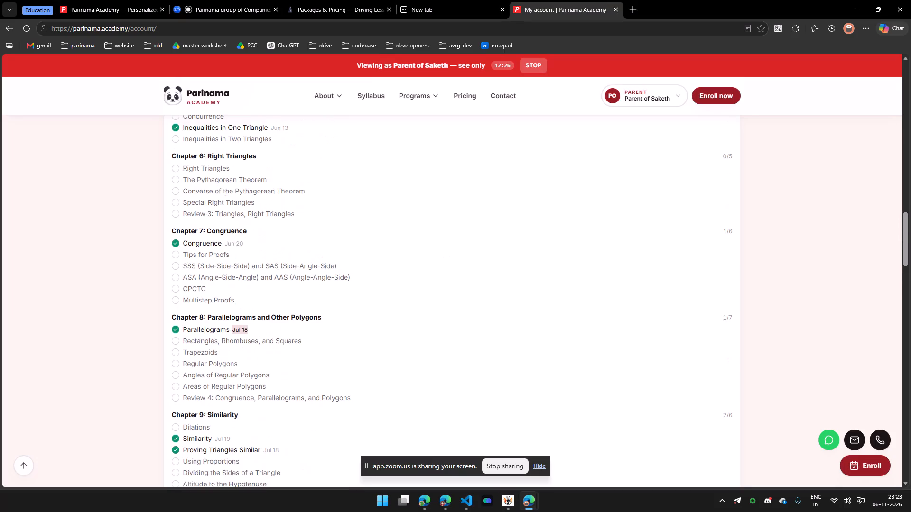
{"action": "left_click", "coordinate": [231, 213]}
{"action": "scroll", "coordinate": [223, 196], "scroll_direction": "up", "scroll_amount": 4}
{"action": "scroll", "coordinate": [205, 256], "scroll_direction": "up", "scroll_amount": 3}
{"action": "left_click_drag", "start_coordinate": [179, 393], "coordinate": [254, 393]}
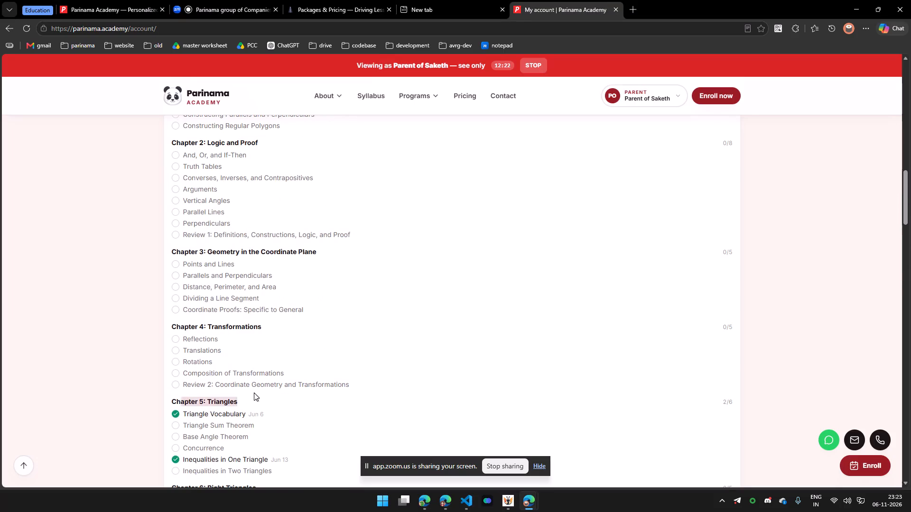
{"action": "left_click_drag", "start_coordinate": [254, 393], "coordinate": [223, 381]}
{"action": "left_click", "coordinate": [191, 389]}
{"action": "left_click_drag", "start_coordinate": [179, 365], "coordinate": [203, 358]}
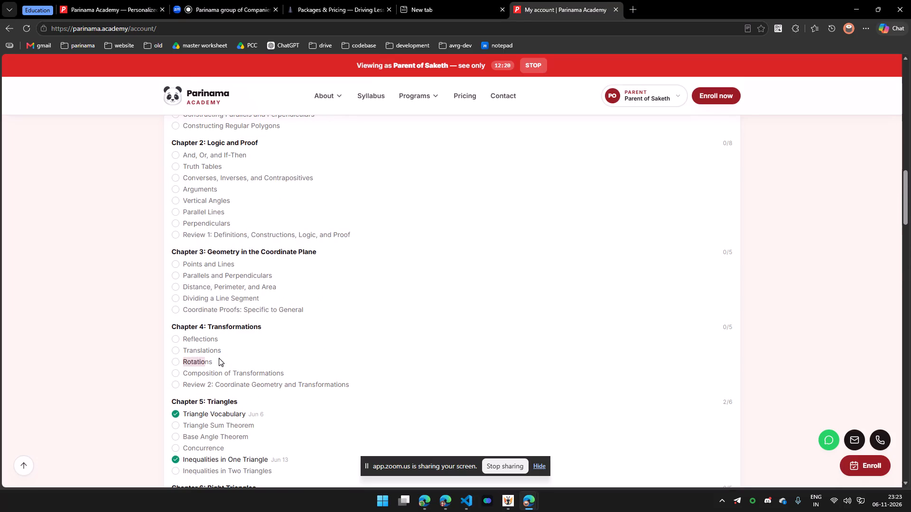
{"action": "left_click", "coordinate": [219, 358]}
Return to Parinama Admin, review the off-plan topic question for the Credit By Exam (CBE) class, and close the class.
{"action": "key", "text": "alt+Tab"}
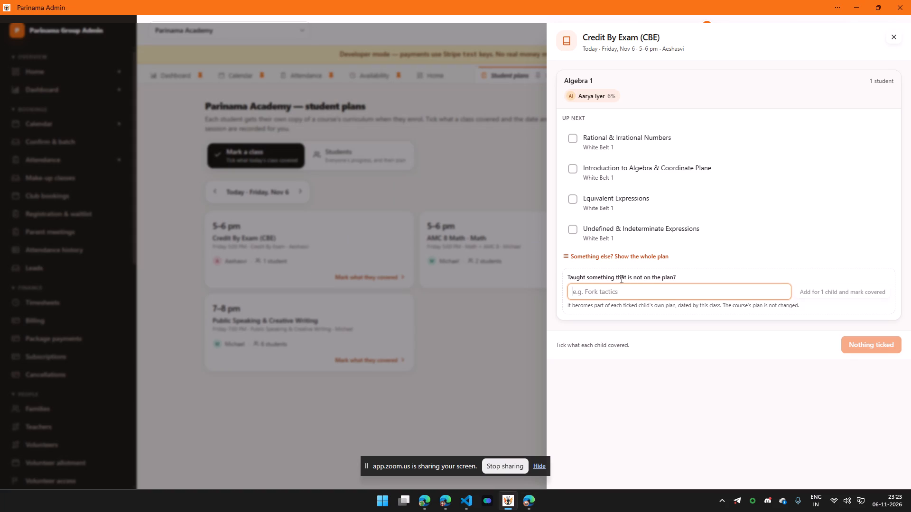
{"action": "left_click_drag", "start_coordinate": [611, 275], "coordinate": [700, 275]}
{"action": "left_click", "coordinate": [633, 278]}
{"action": "triple_click", "coordinate": [622, 278]}
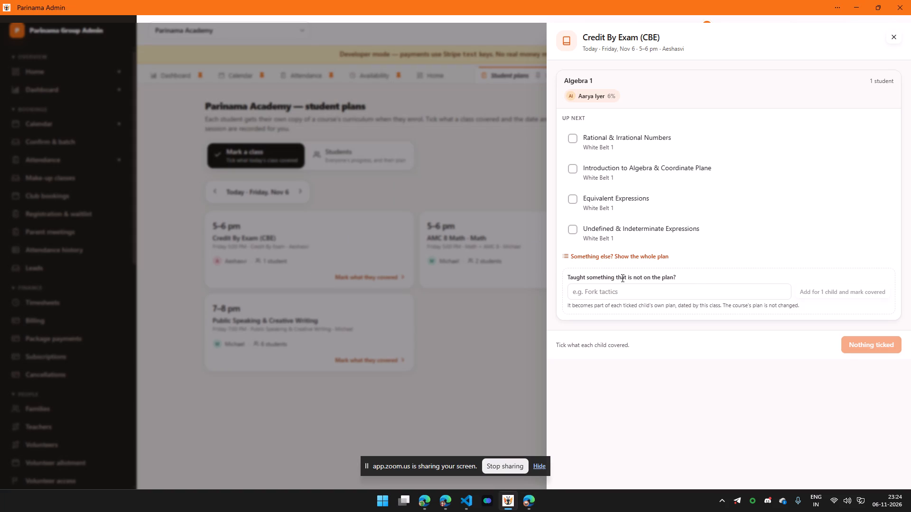
{"action": "double_click", "coordinate": [645, 274]}
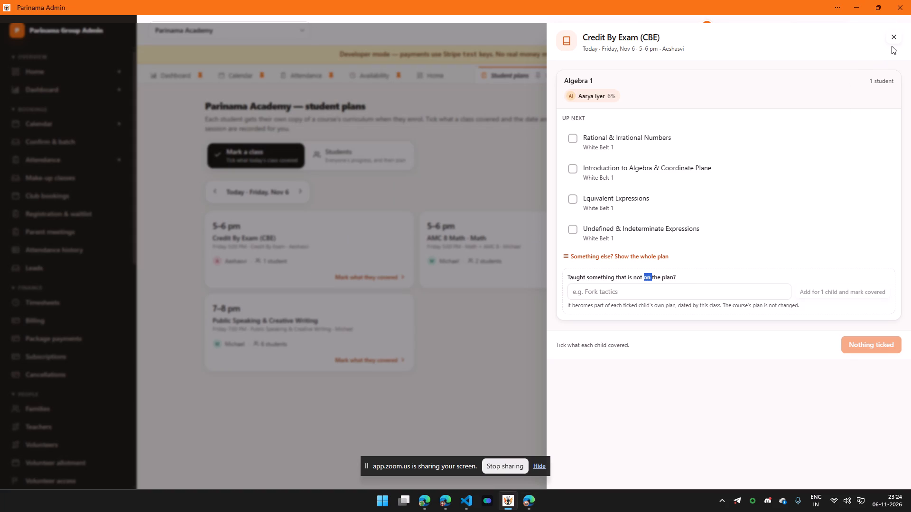
{"action": "left_click", "coordinate": [894, 39]}
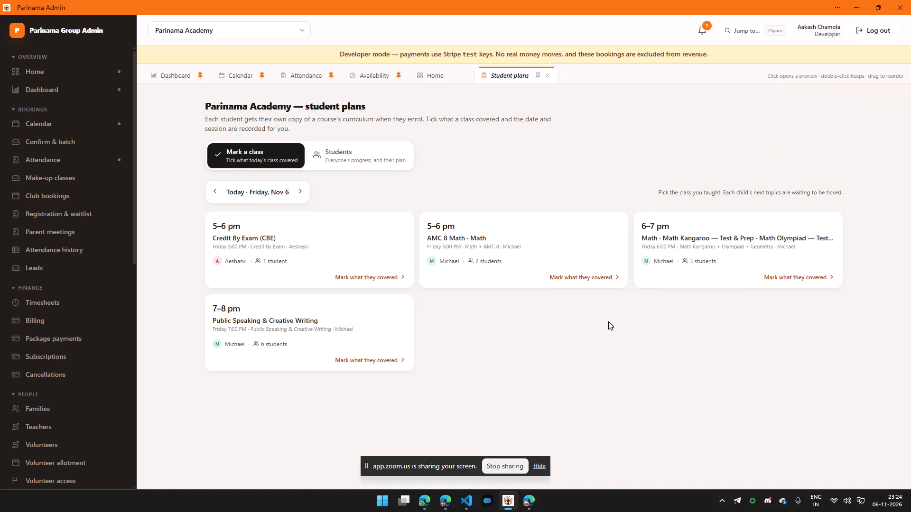
Switch to the parent's account page and collapse the Lesson plans section.
{"action": "key", "text": "alt+Tab"}
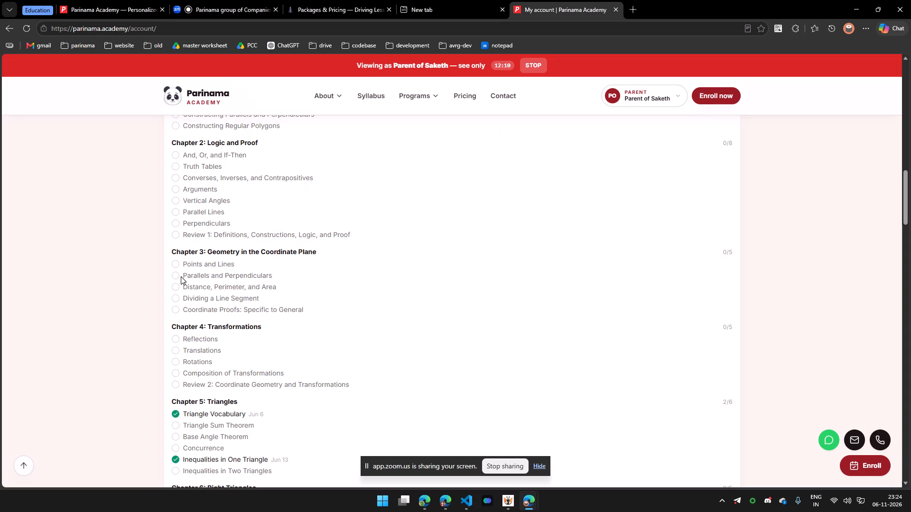
{"action": "scroll", "coordinate": [183, 278], "scroll_direction": "down", "scroll_amount": 16}
{"action": "scroll", "coordinate": [184, 278], "scroll_direction": "up", "scroll_amount": 16}
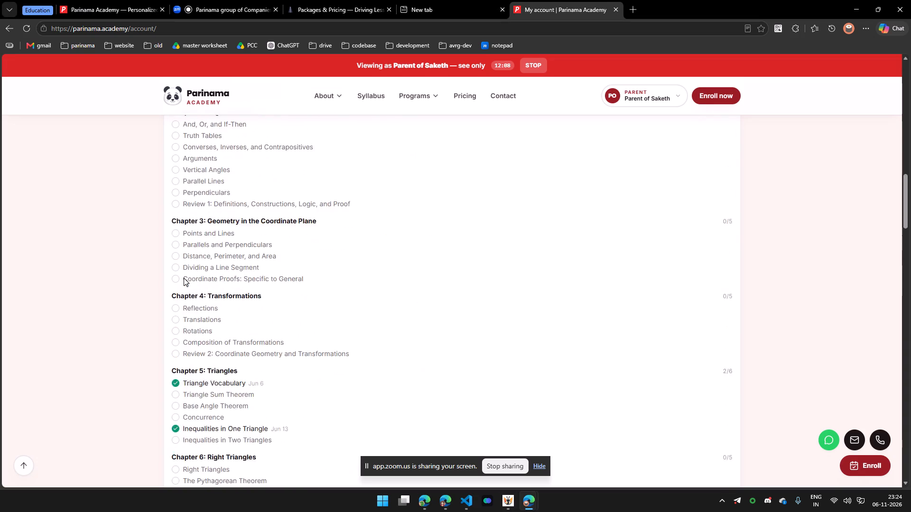
{"action": "scroll", "coordinate": [184, 278], "scroll_direction": "up", "scroll_amount": 9}
{"action": "scroll", "coordinate": [214, 313], "scroll_direction": "down", "scroll_amount": 2}
{"action": "left_click", "coordinate": [164, 293]}
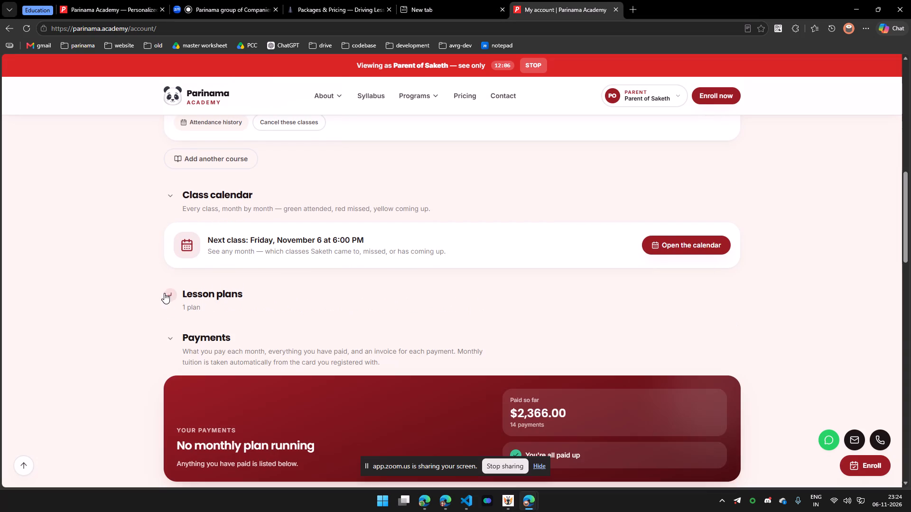
Examine the Payments summary on the parent's account page, including the amount paid so far and the payment count.
{"action": "scroll", "coordinate": [217, 318], "scroll_direction": "down", "scroll_amount": 4}
{"action": "left_click", "coordinate": [302, 219]}
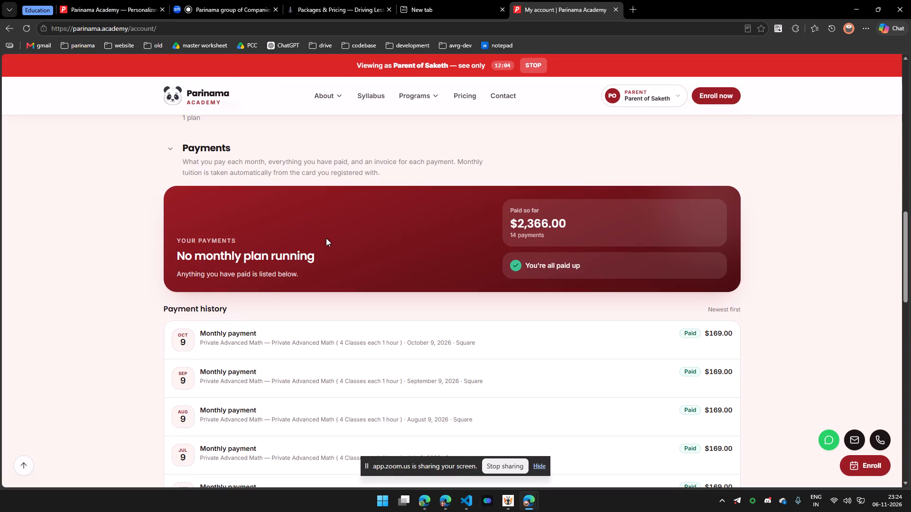
{"action": "left_click_drag", "start_coordinate": [568, 225], "coordinate": [495, 224]}
{"action": "triple_click", "coordinate": [528, 224]}
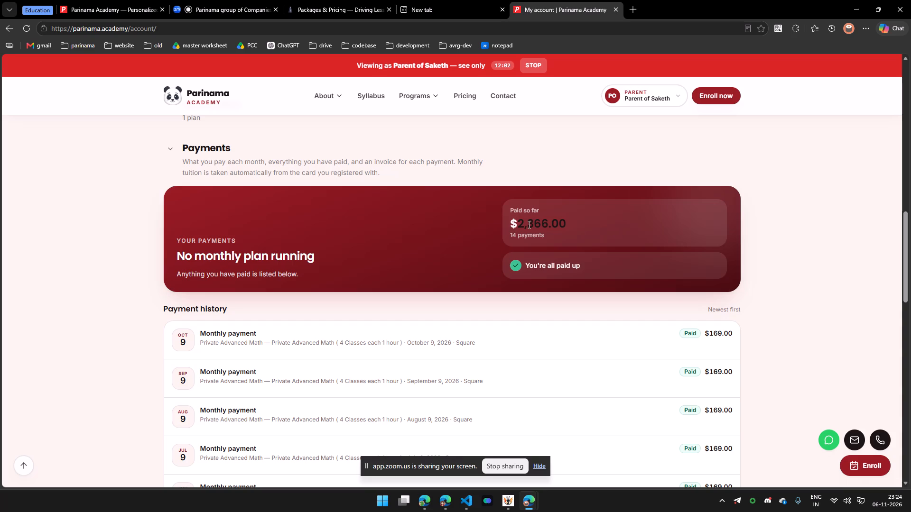
{"action": "left_click", "coordinate": [528, 224]}
{"action": "double_click", "coordinate": [551, 227]}
{"action": "double_click", "coordinate": [522, 238]}
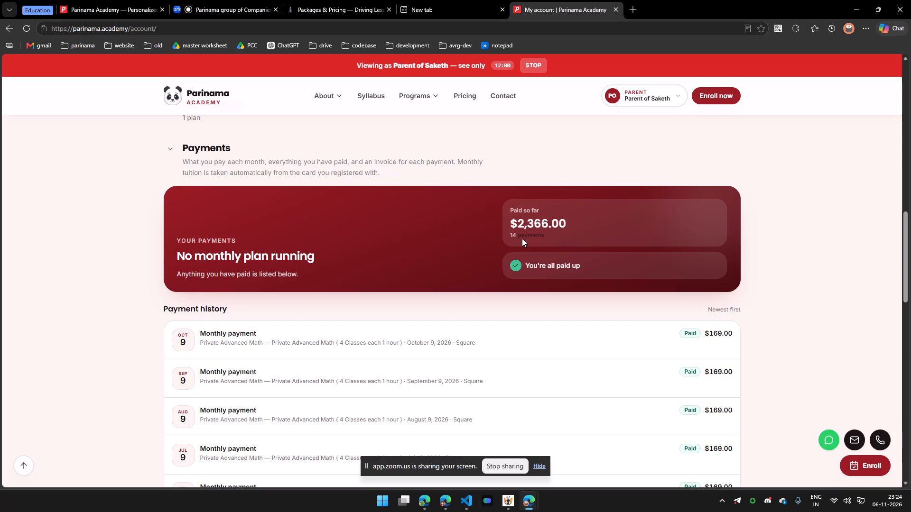
{"action": "triple_click", "coordinate": [511, 234]}
{"action": "double_click", "coordinate": [524, 235]}
{"action": "left_click", "coordinate": [470, 241]}
Examine the monthly entries in the parent's payment history, through to the sections below it.
{"action": "scroll", "coordinate": [470, 241], "scroll_direction": "down", "scroll_amount": 3}
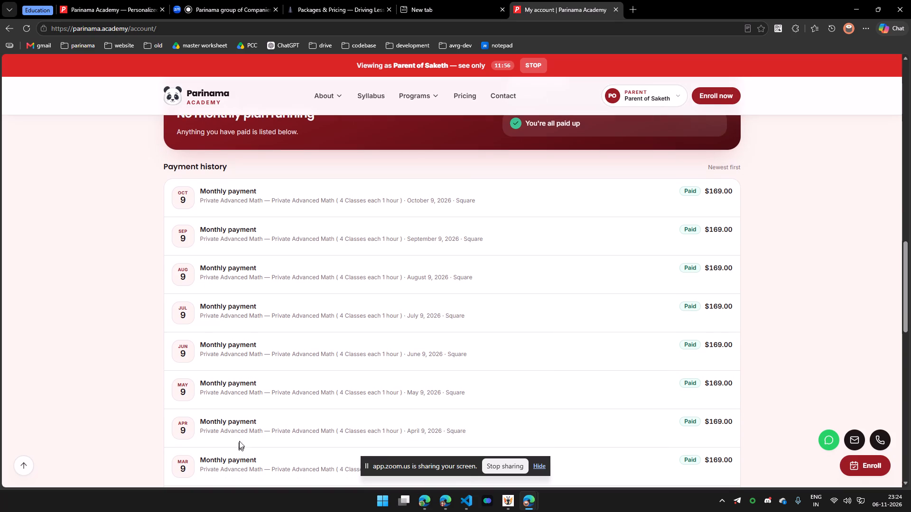
{"action": "left_click_drag", "start_coordinate": [177, 350], "coordinate": [200, 350]}
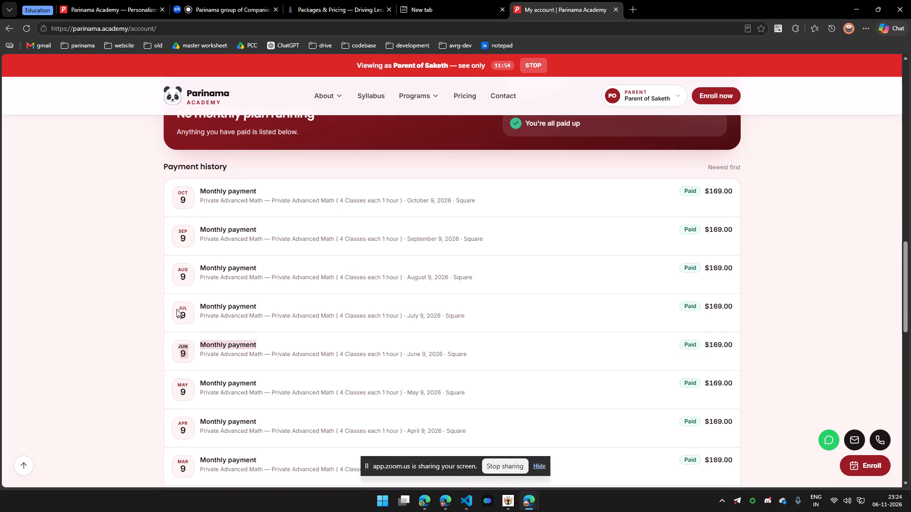
{"action": "left_click_drag", "start_coordinate": [175, 307], "coordinate": [190, 313]}
{"action": "left_click_drag", "start_coordinate": [175, 263], "coordinate": [195, 277]}
{"action": "left_click_drag", "start_coordinate": [177, 224], "coordinate": [218, 246]}
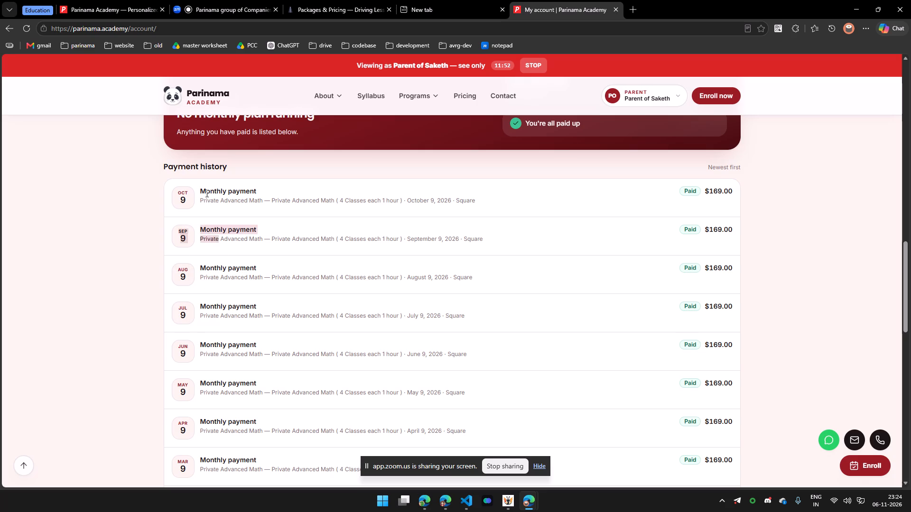
{"action": "left_click", "coordinate": [177, 183]}
{"action": "left_click_drag", "start_coordinate": [163, 186], "coordinate": [210, 209]}
{"action": "left_click", "coordinate": [210, 209]}
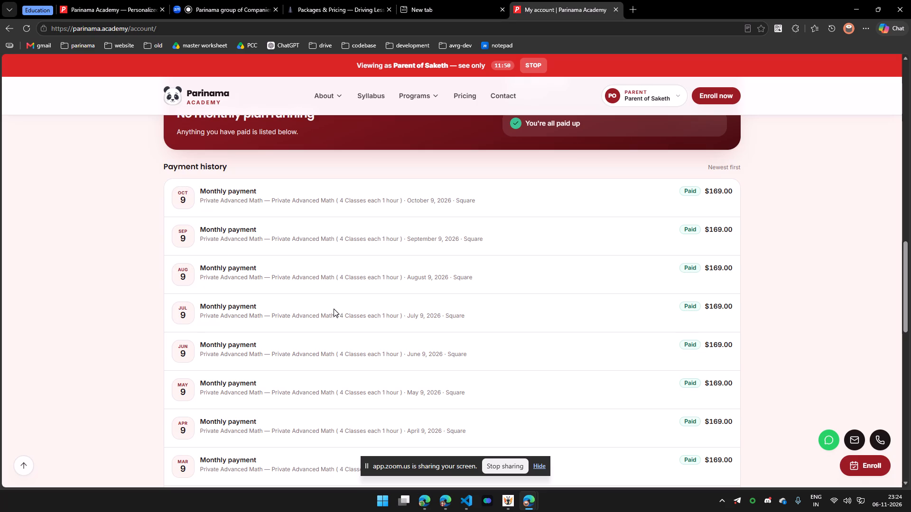
{"action": "scroll", "coordinate": [336, 309], "scroll_direction": "down", "scroll_amount": 7}
{"action": "scroll", "coordinate": [350, 254], "scroll_direction": "down", "scroll_amount": 4}
{"action": "scroll", "coordinate": [398, 183], "scroll_direction": "up", "scroll_amount": 2}
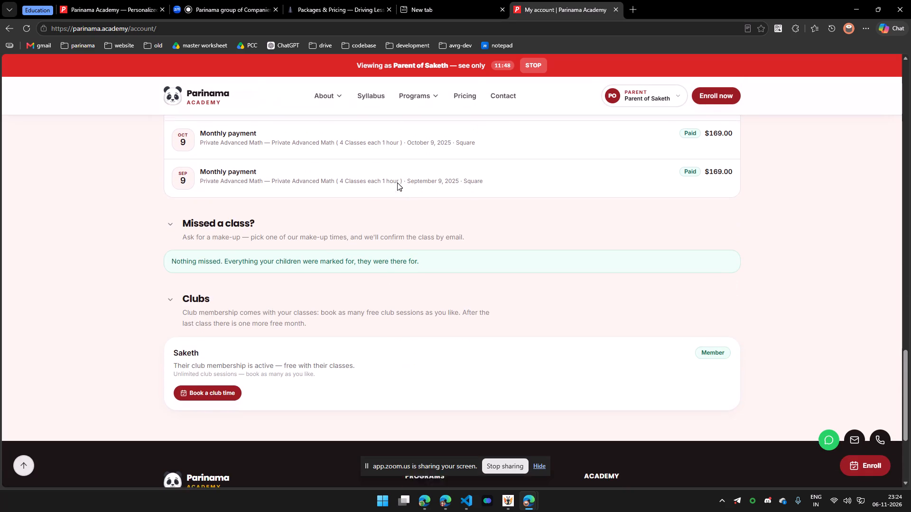
{"action": "scroll", "coordinate": [397, 183], "scroll_direction": "up", "scroll_amount": 1}
{"action": "scroll", "coordinate": [377, 317], "scroll_direction": "up", "scroll_amount": 4}
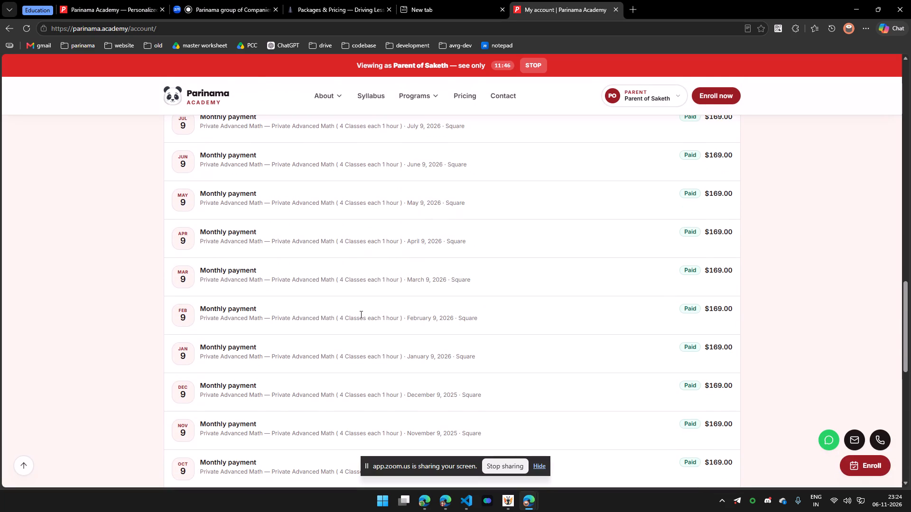
{"action": "scroll", "coordinate": [348, 313], "scroll_direction": "down", "scroll_amount": 7}
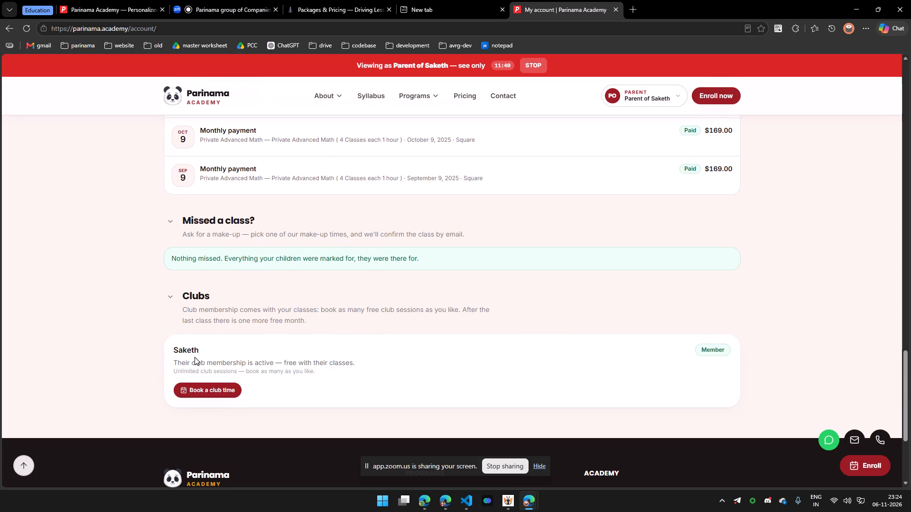
Review the student's club membership details, collapsing and re-expanding the Clubs section.
{"action": "left_click_drag", "start_coordinate": [173, 351], "coordinate": [323, 375]}
{"action": "left_click", "coordinate": [293, 371]}
{"action": "left_click", "coordinate": [177, 299]}
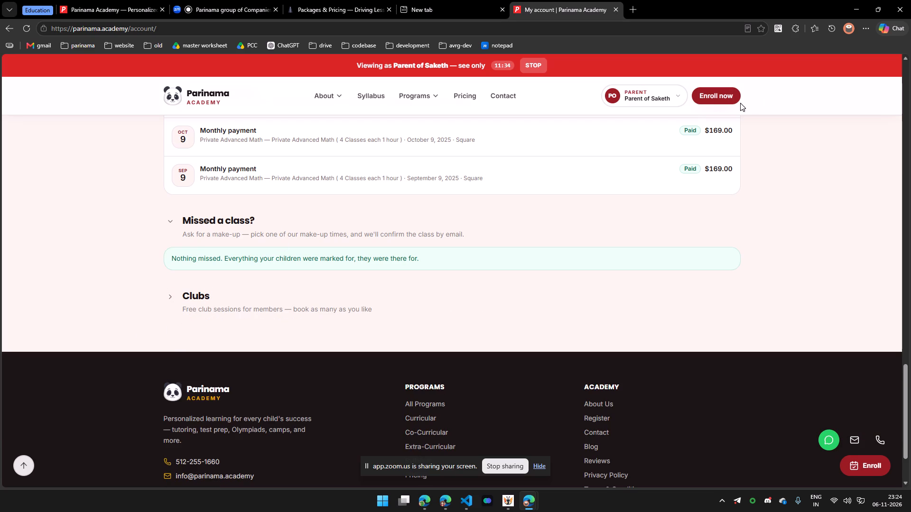
{"action": "left_click", "coordinate": [201, 291]}
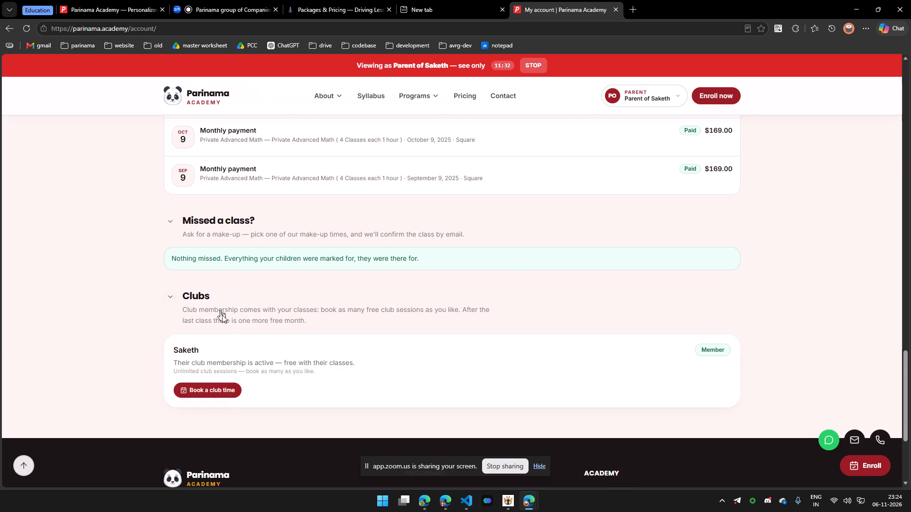
Open the club booking times for the student and examine the sessions offered.
{"action": "left_click", "coordinate": [218, 390]}
{"action": "scroll", "coordinate": [255, 381], "scroll_direction": "down", "scroll_amount": 5}
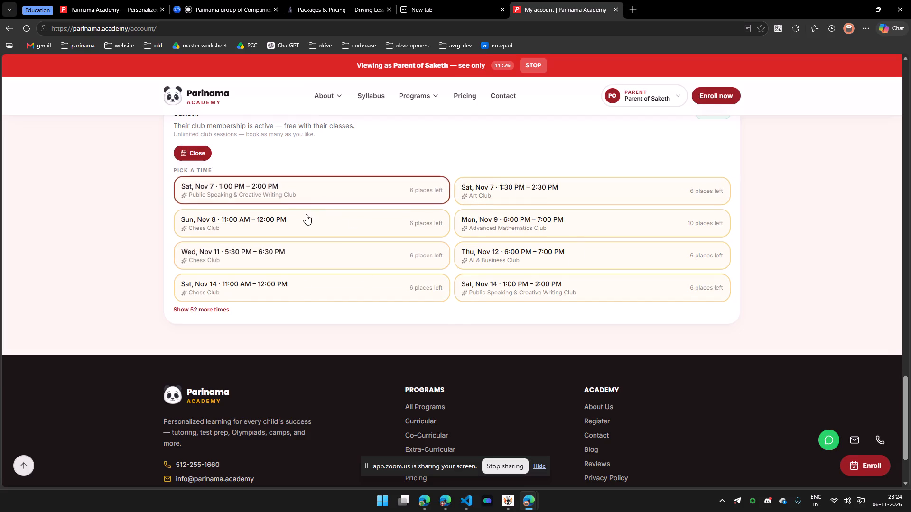
Switch to the Parinama Admin app and examine the upcoming club times on the Club bookings page.
{"action": "key", "text": "alt+Tab"}
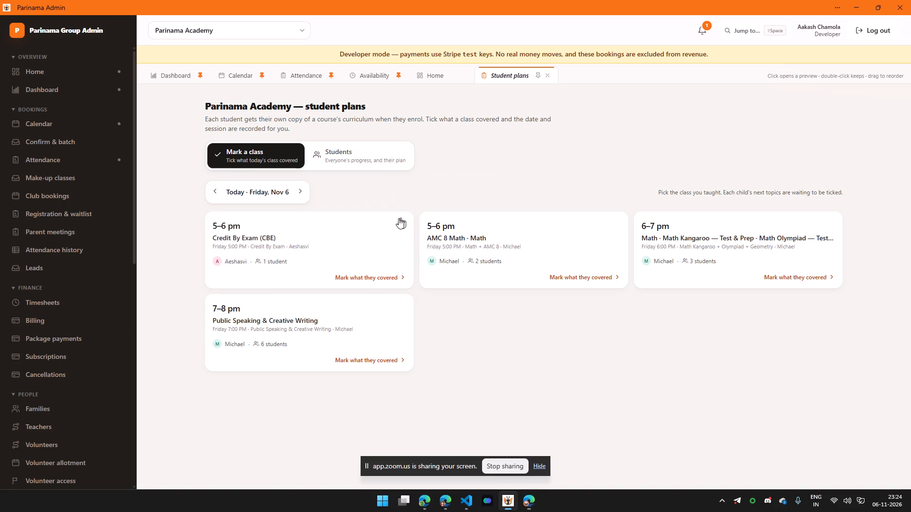
{"action": "left_click", "coordinate": [53, 195]}
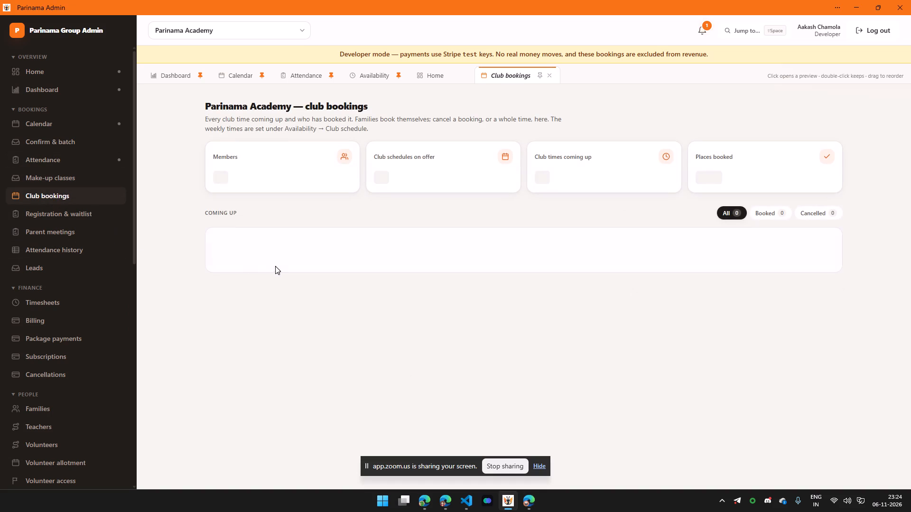
{"action": "scroll", "coordinate": [246, 324], "scroll_direction": "down", "scroll_amount": 2}
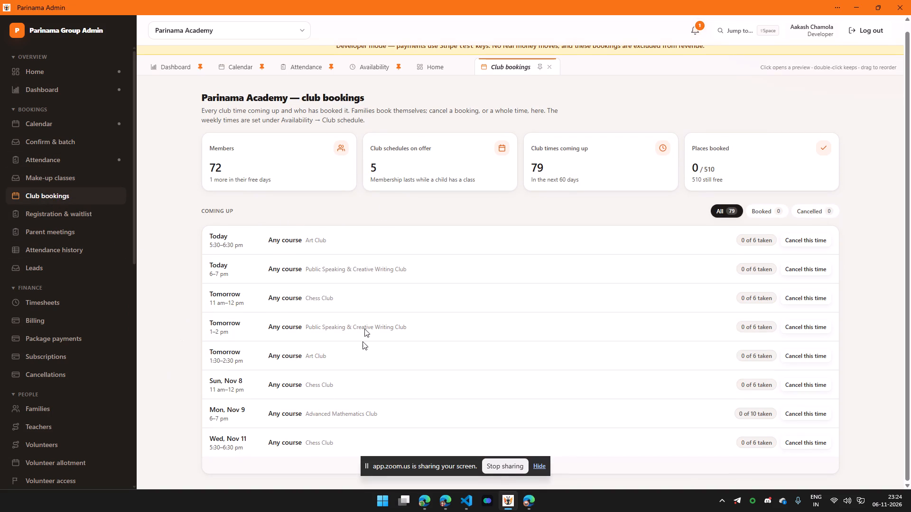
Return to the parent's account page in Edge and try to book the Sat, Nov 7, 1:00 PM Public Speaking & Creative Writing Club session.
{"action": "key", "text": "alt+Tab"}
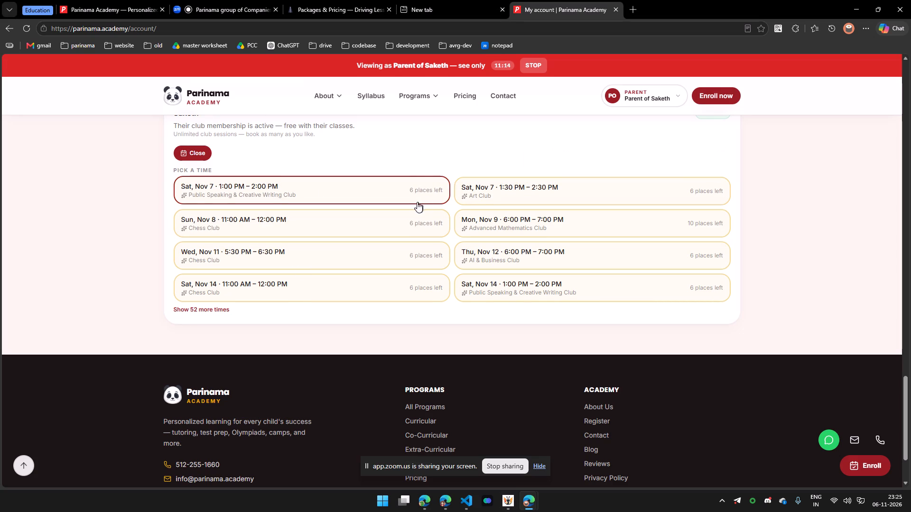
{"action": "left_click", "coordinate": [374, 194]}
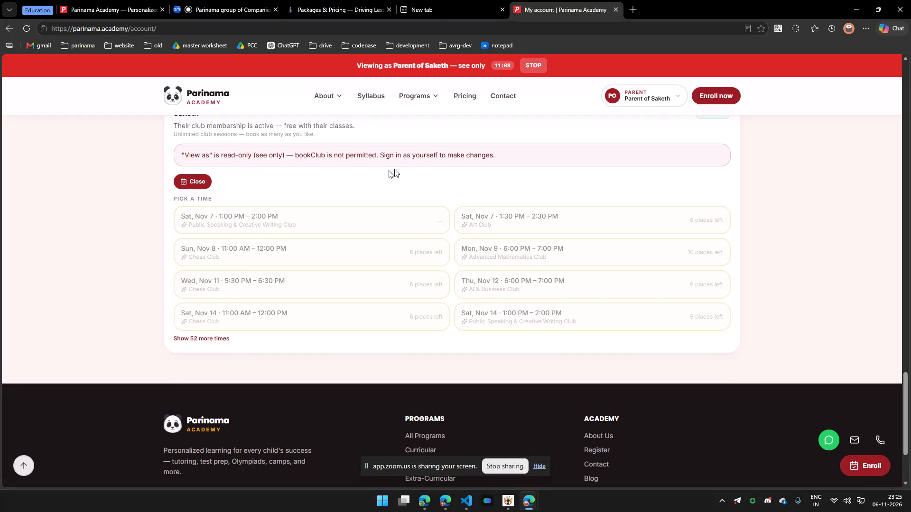
Examine the response to the booking attempt above the club times and who the account is being viewed as.
{"action": "left_click_drag", "start_coordinate": [321, 155], "coordinate": [440, 78]}
{"action": "triple_click", "coordinate": [422, 63]}
{"action": "left_click", "coordinate": [422, 63]}
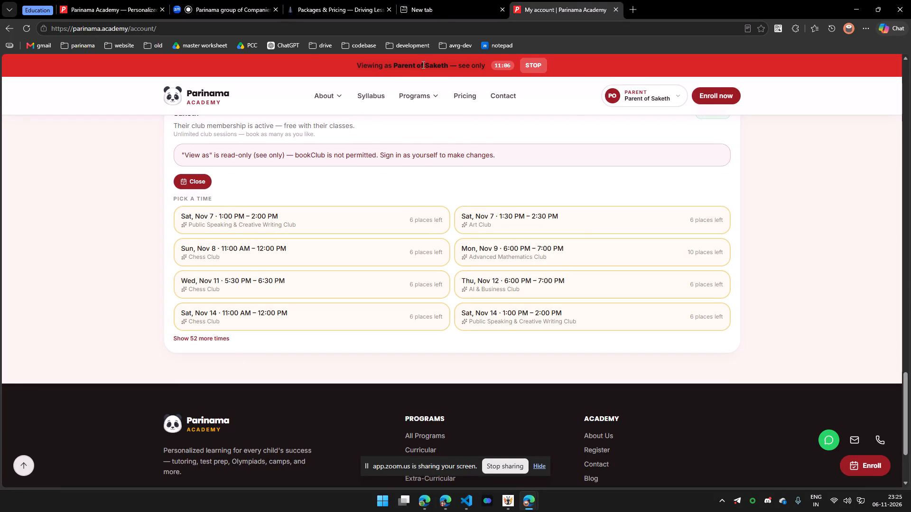
{"action": "left_click", "coordinate": [402, 145]}
{"action": "left_click_drag", "start_coordinate": [234, 156], "coordinate": [214, 142]}
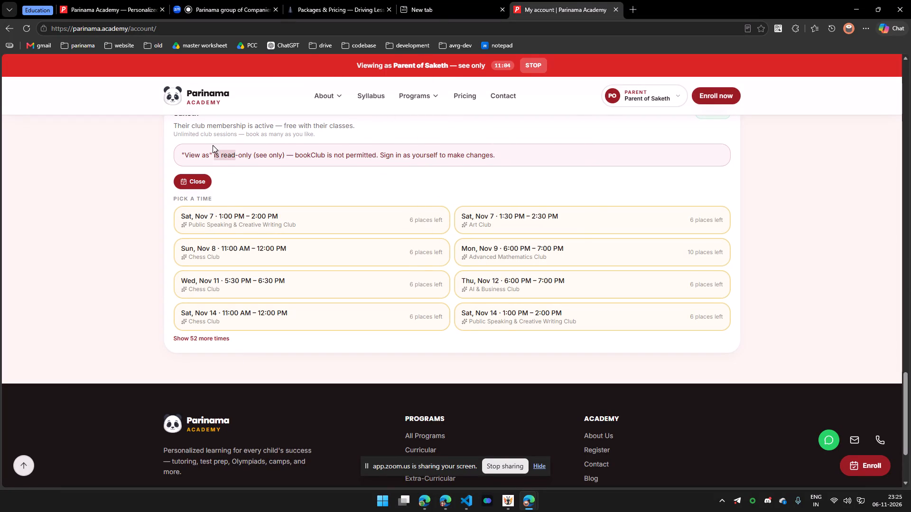
{"action": "left_click", "coordinate": [211, 150]}
{"action": "left_click_drag", "start_coordinate": [185, 154], "coordinate": [513, 151]}
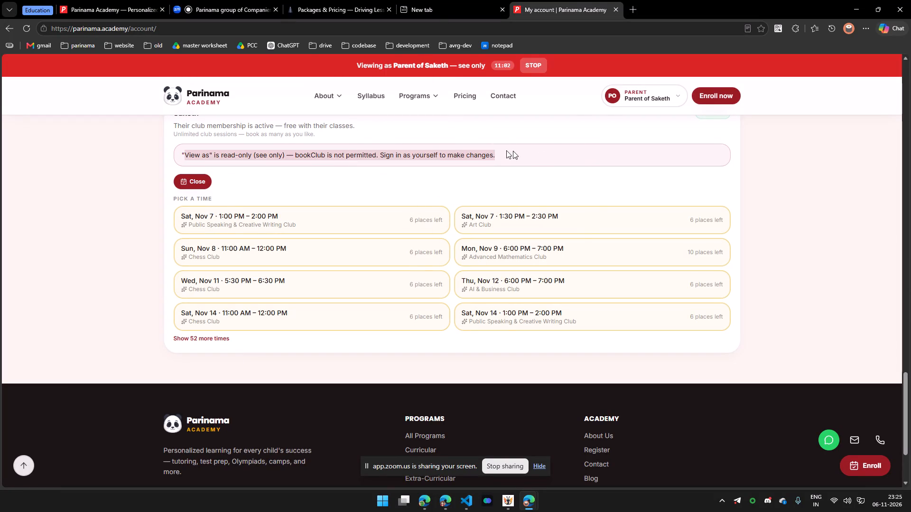
{"action": "left_click_drag", "start_coordinate": [513, 151], "coordinate": [539, 152]}
{"action": "triple_click", "coordinate": [432, 156]}
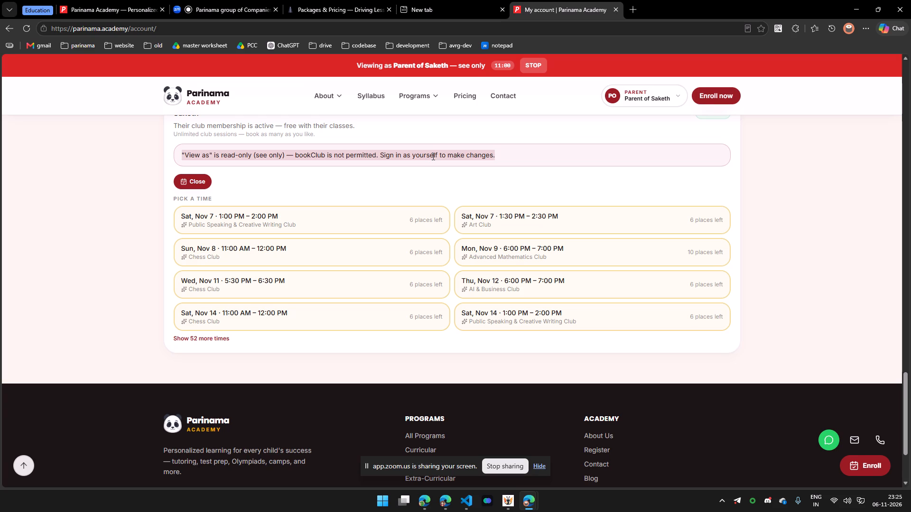
{"action": "left_click", "coordinate": [348, 199]}
{"action": "double_click", "coordinate": [318, 170]}
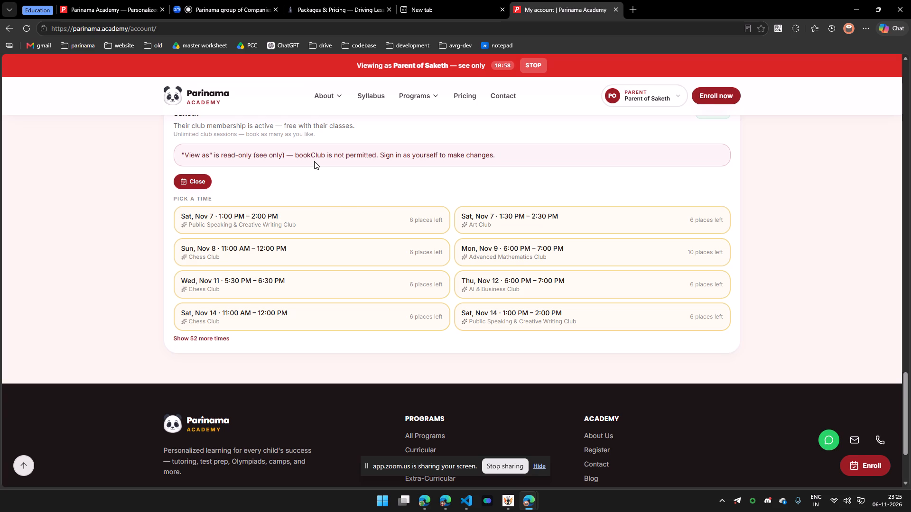
{"action": "triple_click", "coordinate": [314, 161]}
{"action": "left_click", "coordinate": [298, 173]}
Collapse the Clubs, Payments, Class calendar and My classes sections on the parent's account page.
{"action": "scroll", "coordinate": [298, 173], "scroll_direction": "up", "scroll_amount": 2}
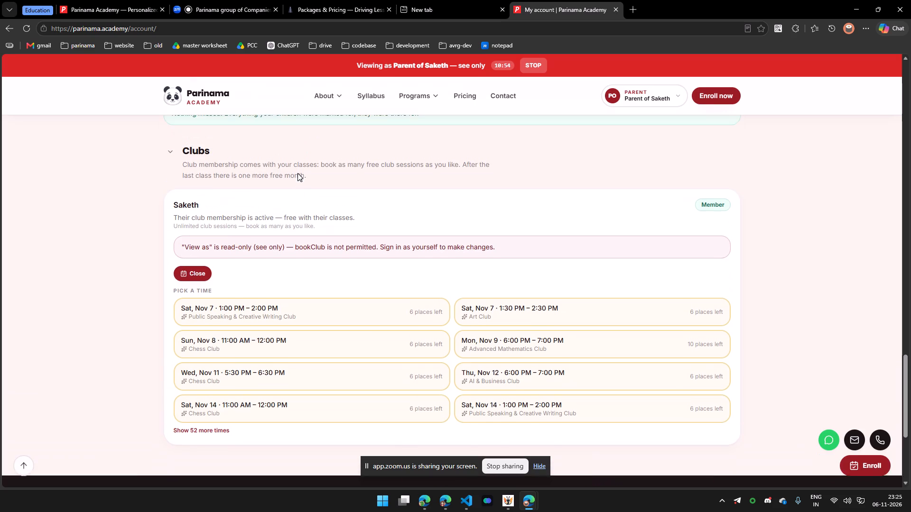
{"action": "left_click", "coordinate": [171, 156]}
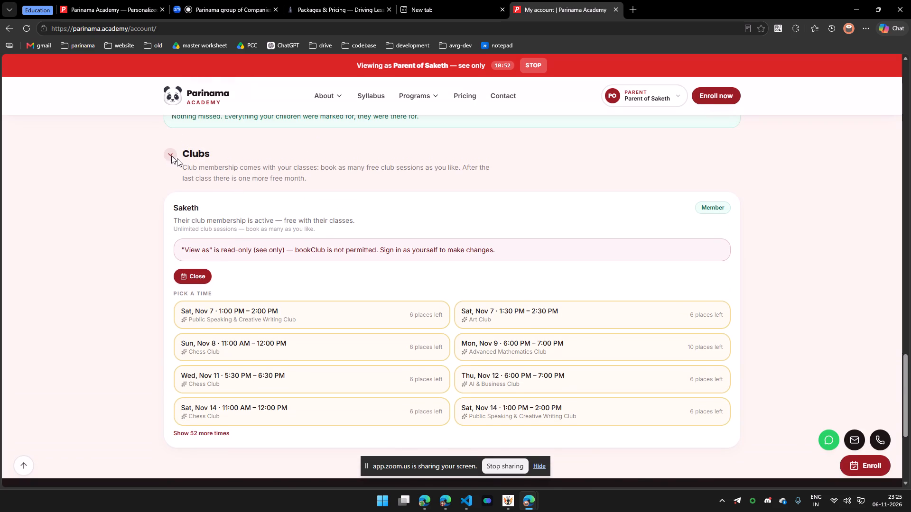
{"action": "scroll", "coordinate": [316, 254], "scroll_direction": "up", "scroll_amount": 16}
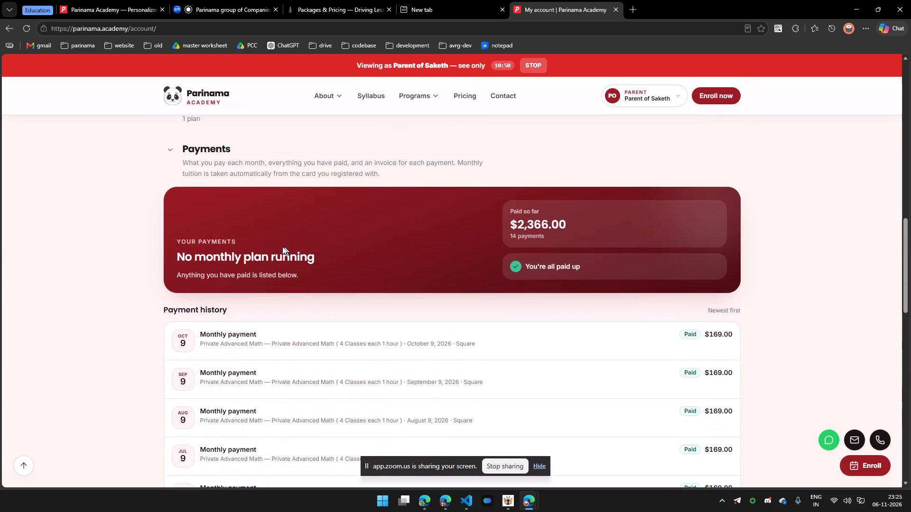
{"action": "left_click", "coordinate": [175, 149]}
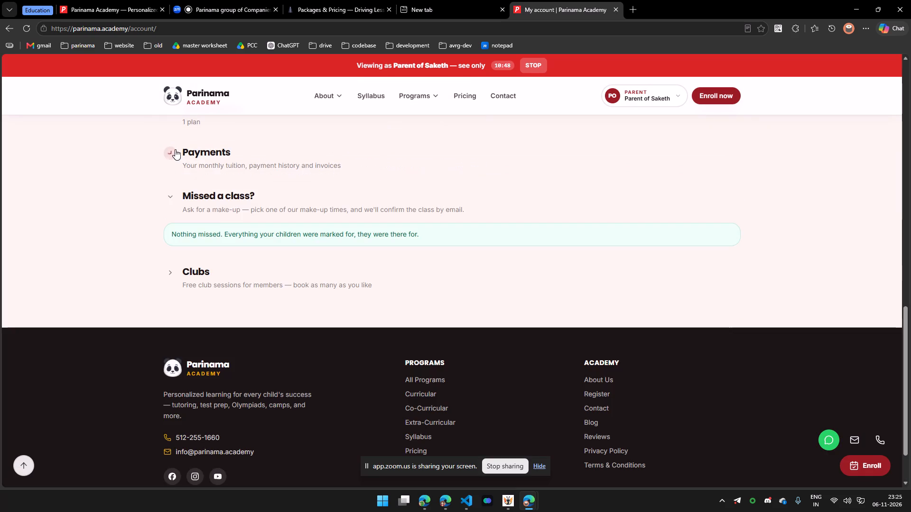
{"action": "scroll", "coordinate": [237, 205], "scroll_direction": "up", "scroll_amount": 4}
{"action": "scroll", "coordinate": [205, 289], "scroll_direction": "up", "scroll_amount": 2}
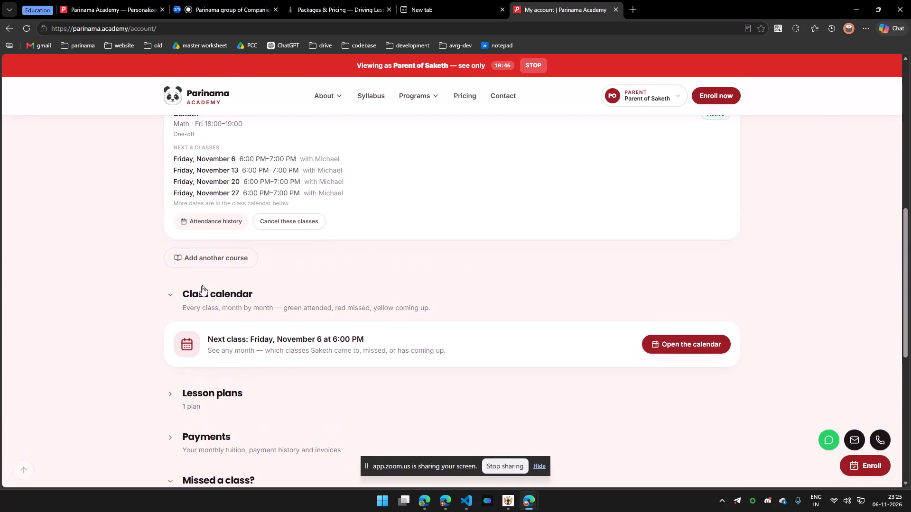
{"action": "left_click", "coordinate": [184, 296]}
{"action": "scroll", "coordinate": [212, 284], "scroll_direction": "up", "scroll_amount": 4}
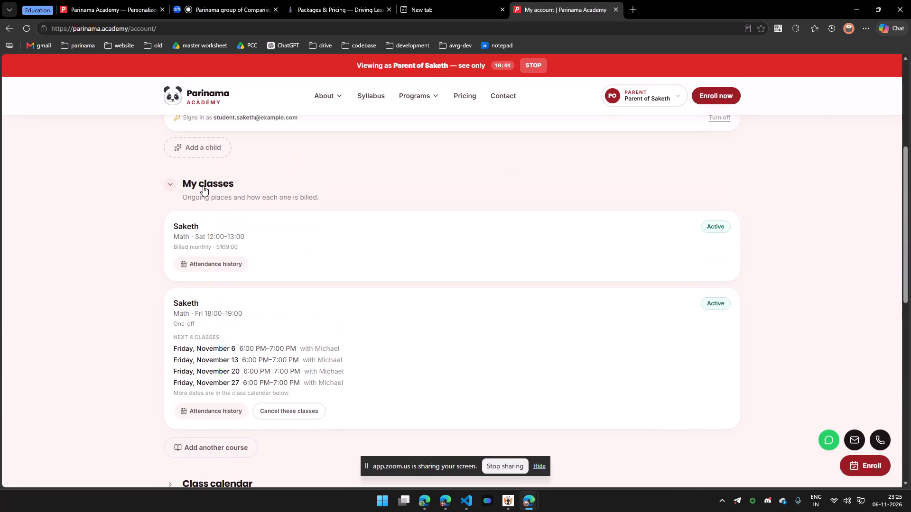
{"action": "left_click", "coordinate": [203, 186]}
Collapse and re-expand the My children section on the parent's account page to review the child's entry.
{"action": "scroll", "coordinate": [213, 219], "scroll_direction": "up", "scroll_amount": 6}
{"action": "left_click", "coordinate": [205, 236]}
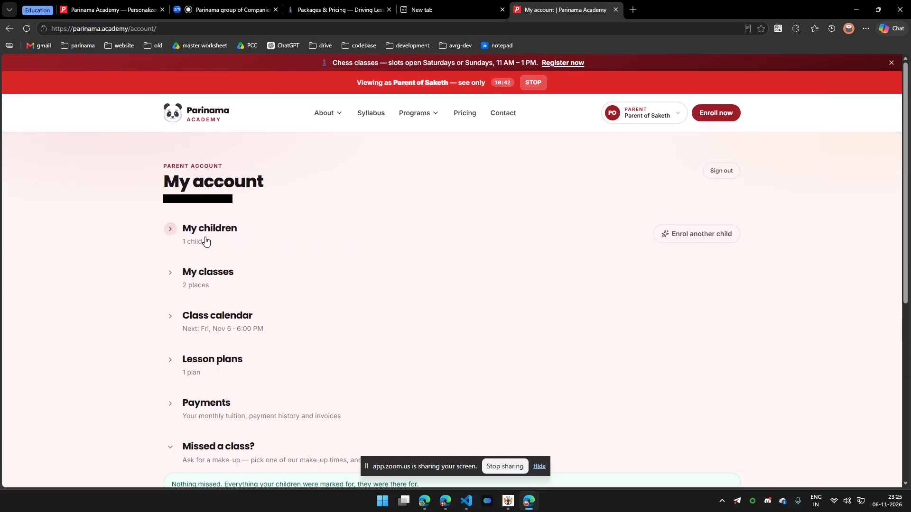
{"action": "scroll", "coordinate": [221, 270], "scroll_direction": "down", "scroll_amount": 8}
{"action": "scroll", "coordinate": [233, 290], "scroll_direction": "up", "scroll_amount": 8}
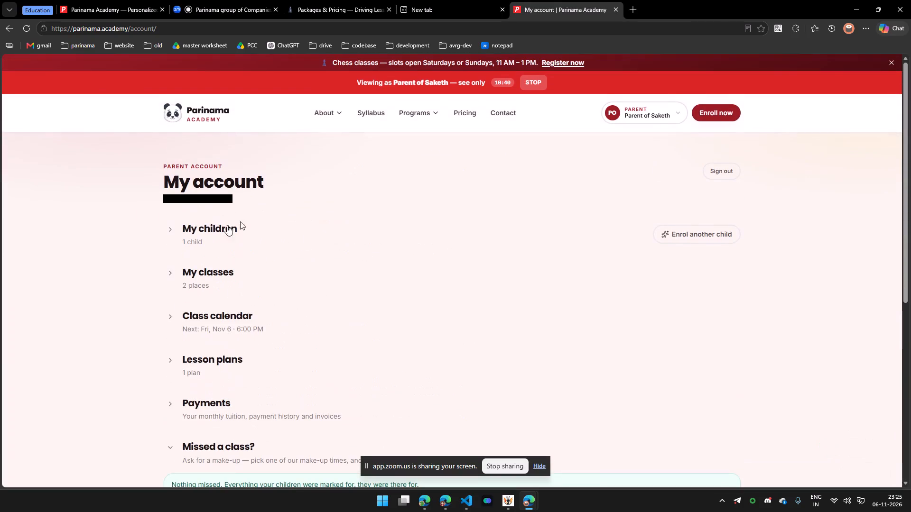
{"action": "left_click", "coordinate": [215, 233]}
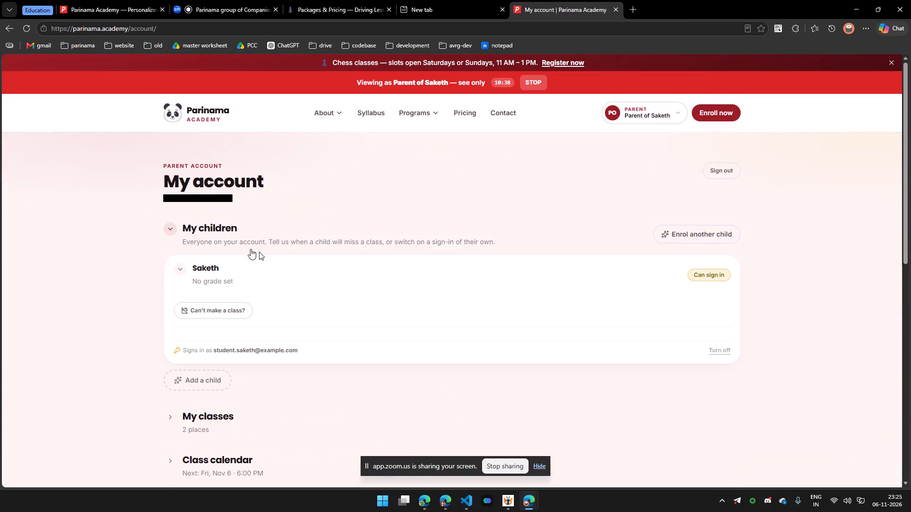
{"action": "left_click", "coordinate": [613, 9]}
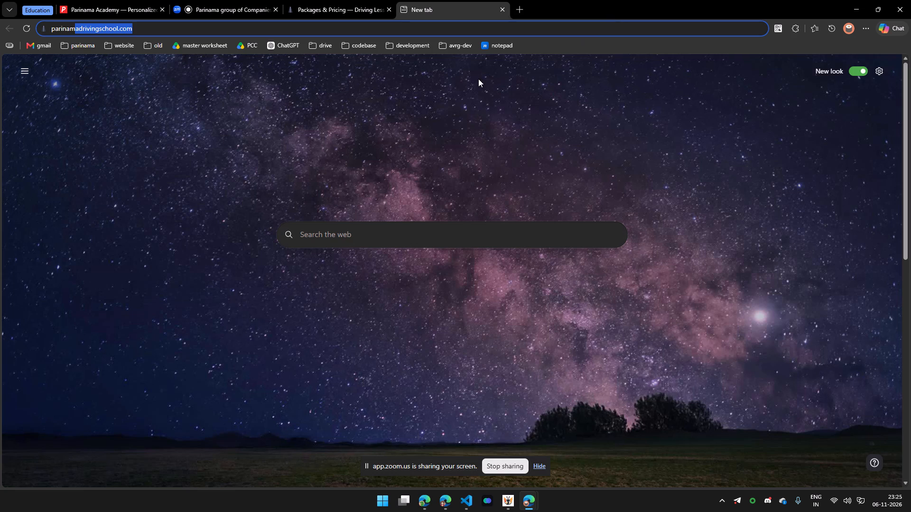
{"action": "left_click", "coordinate": [504, 9]}
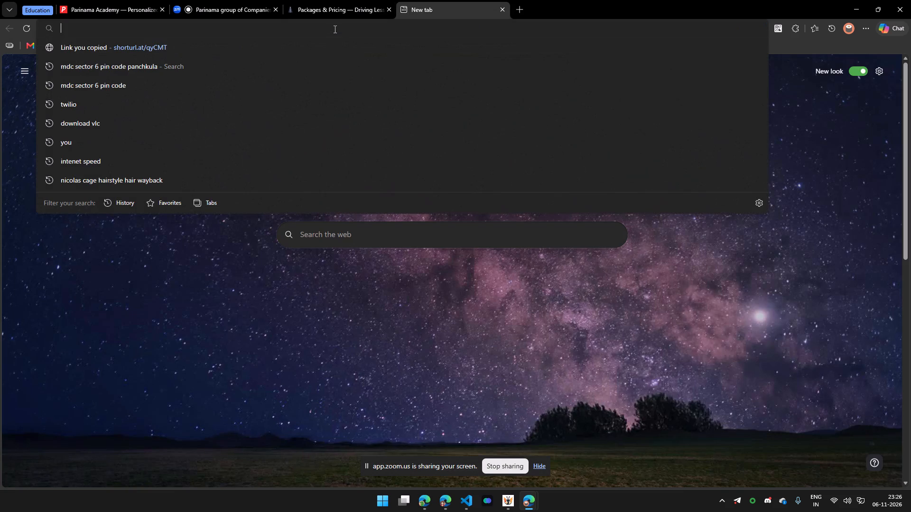
{"action": "type", "text": "tpdau"}
{"action": "key", "text": "space"}
{"action": "key", "text": "ctrl+BackSpace"}
{"action": "key", "text": "t"}
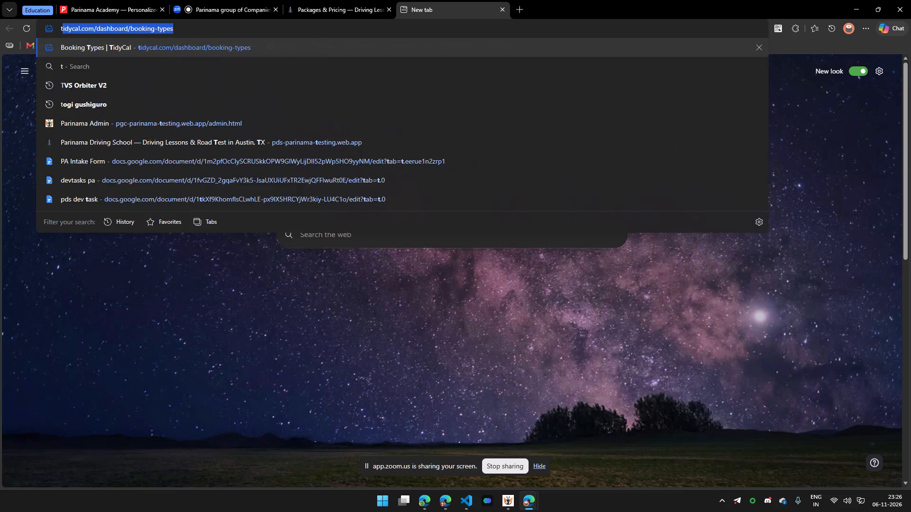
{"action": "key", "text": "ctrl+Insert"}
{"action": "key", "text": "ctrl+Insert"}
{"action": "left_click", "coordinate": [325, 307]}
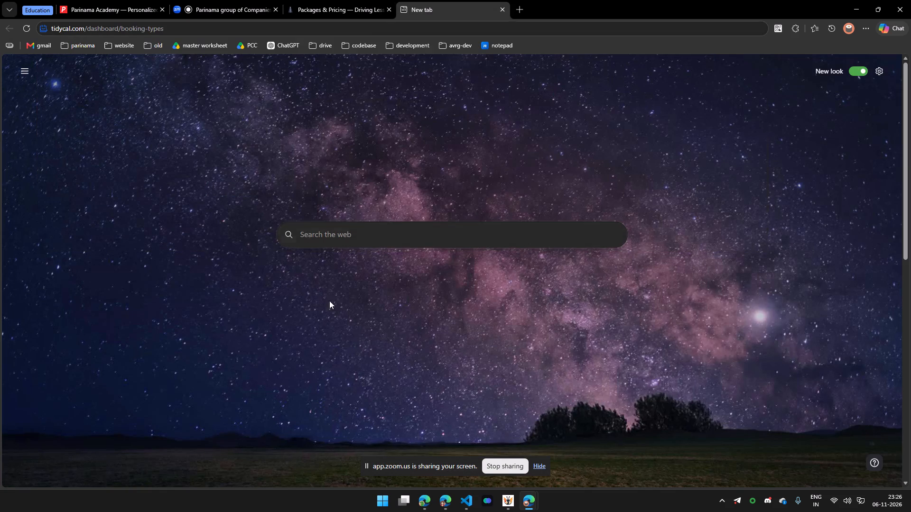
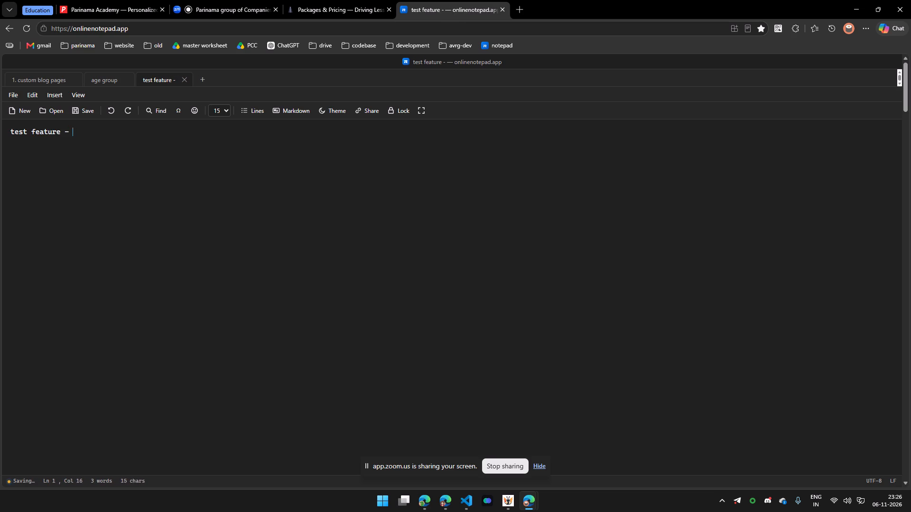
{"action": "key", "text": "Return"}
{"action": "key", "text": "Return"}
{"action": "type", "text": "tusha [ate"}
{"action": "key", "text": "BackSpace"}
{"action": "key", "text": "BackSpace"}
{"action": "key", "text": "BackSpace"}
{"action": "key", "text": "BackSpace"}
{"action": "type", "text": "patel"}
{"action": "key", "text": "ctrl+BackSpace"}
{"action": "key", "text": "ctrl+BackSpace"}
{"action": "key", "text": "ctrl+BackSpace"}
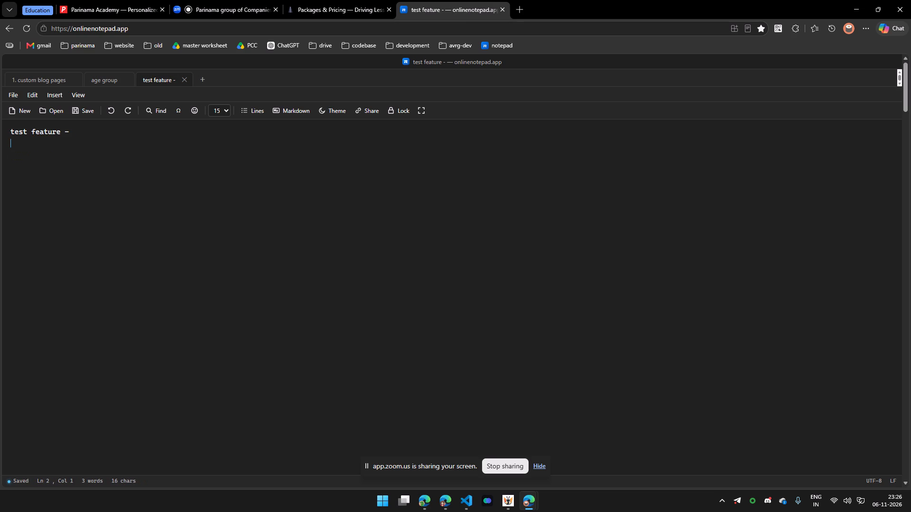
Below the test feature heading, enter the student's name followed by "- took exam on nov 5th for amc 10A".
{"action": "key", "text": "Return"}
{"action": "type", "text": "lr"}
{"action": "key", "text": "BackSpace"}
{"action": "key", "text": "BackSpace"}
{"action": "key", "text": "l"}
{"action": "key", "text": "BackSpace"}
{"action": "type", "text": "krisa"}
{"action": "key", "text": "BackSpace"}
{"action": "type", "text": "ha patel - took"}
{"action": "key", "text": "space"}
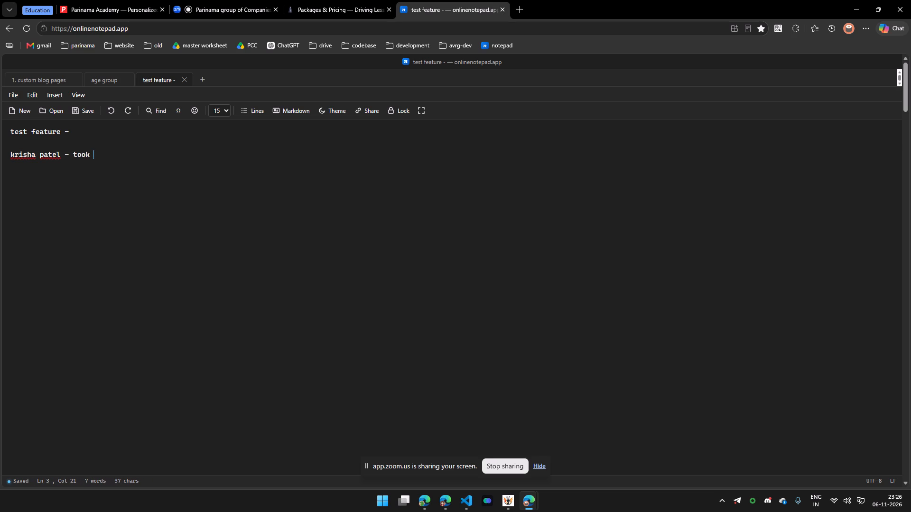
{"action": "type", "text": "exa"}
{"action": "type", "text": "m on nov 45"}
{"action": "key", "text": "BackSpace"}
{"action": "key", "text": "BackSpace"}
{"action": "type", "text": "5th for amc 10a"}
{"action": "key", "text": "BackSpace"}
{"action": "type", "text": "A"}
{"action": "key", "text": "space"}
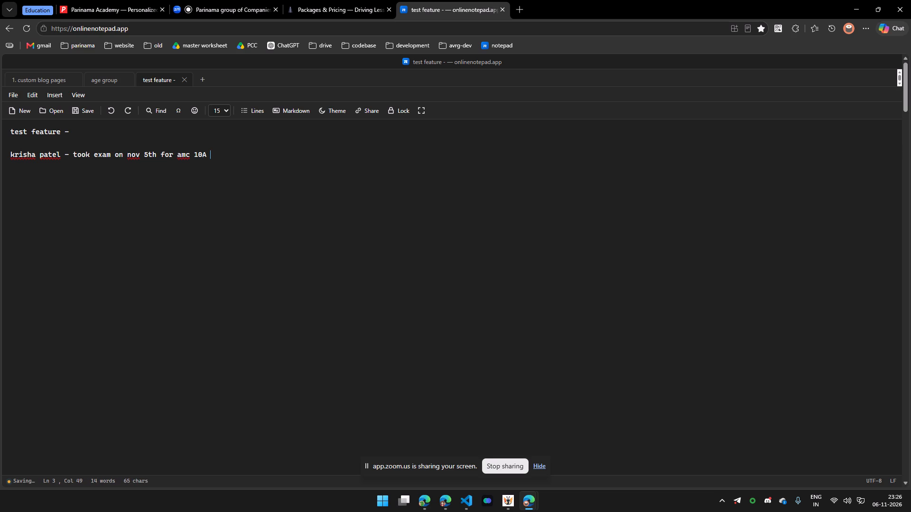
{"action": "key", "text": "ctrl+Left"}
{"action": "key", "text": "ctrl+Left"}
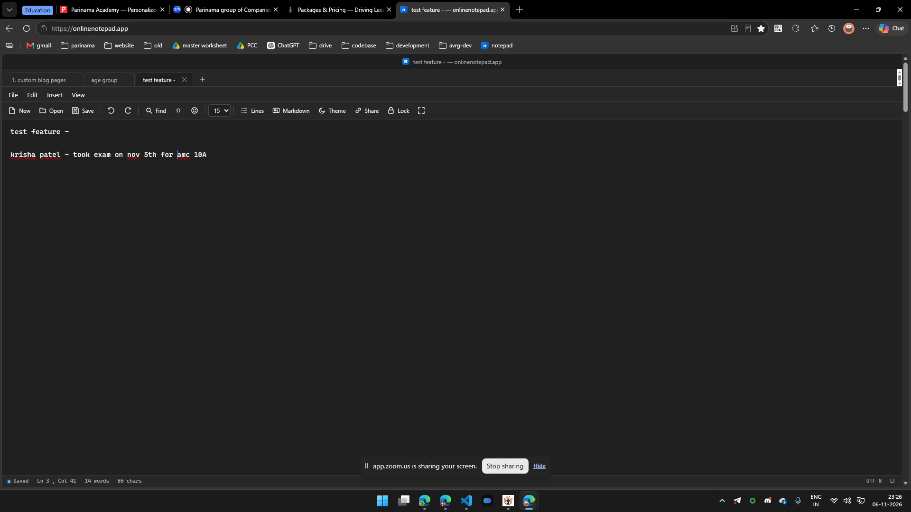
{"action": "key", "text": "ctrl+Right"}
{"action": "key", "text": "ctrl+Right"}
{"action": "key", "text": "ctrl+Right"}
Add a line reading "test feature amc 10 A costed 79 zelle" under the student's exam note.
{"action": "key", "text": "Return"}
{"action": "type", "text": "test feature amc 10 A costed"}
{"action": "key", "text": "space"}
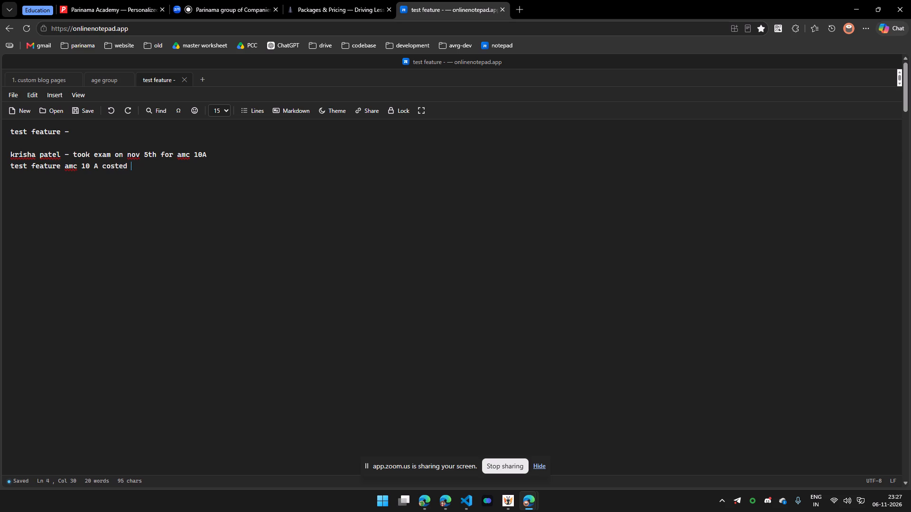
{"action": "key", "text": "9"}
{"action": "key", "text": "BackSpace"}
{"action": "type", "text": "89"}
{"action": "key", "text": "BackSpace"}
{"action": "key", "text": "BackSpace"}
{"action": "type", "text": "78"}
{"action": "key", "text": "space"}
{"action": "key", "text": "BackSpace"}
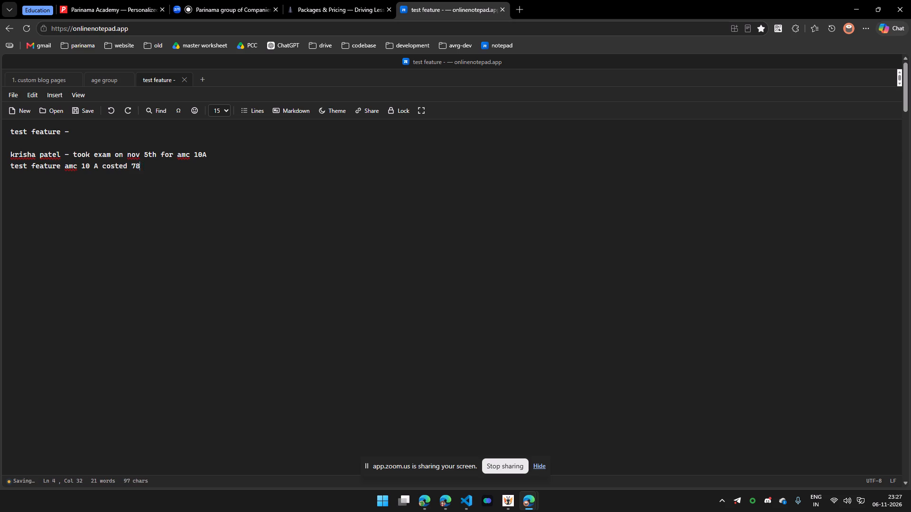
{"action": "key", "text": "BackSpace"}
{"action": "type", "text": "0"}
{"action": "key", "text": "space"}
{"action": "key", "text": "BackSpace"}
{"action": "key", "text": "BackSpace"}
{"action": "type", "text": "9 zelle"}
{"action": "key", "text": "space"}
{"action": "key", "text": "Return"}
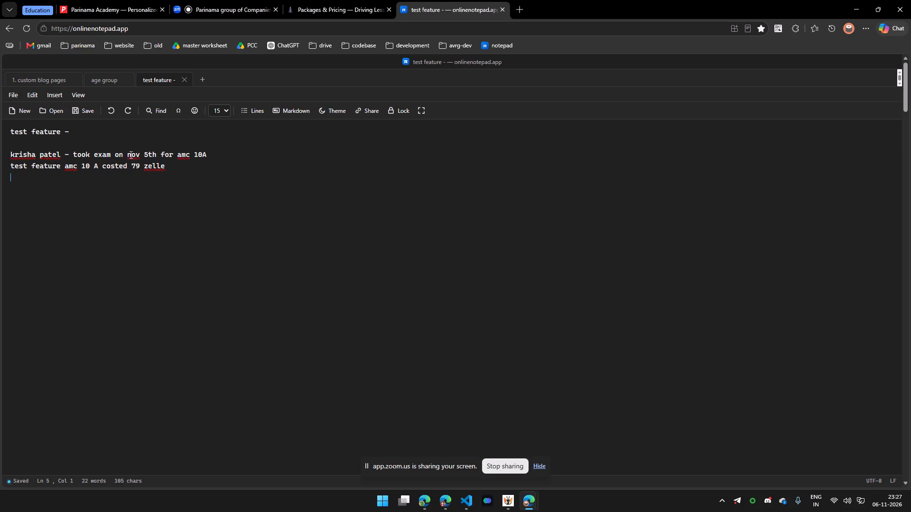
Switch to the Parinama Admin app and highlight the first waitlisted student's amount due today and monthly amount.
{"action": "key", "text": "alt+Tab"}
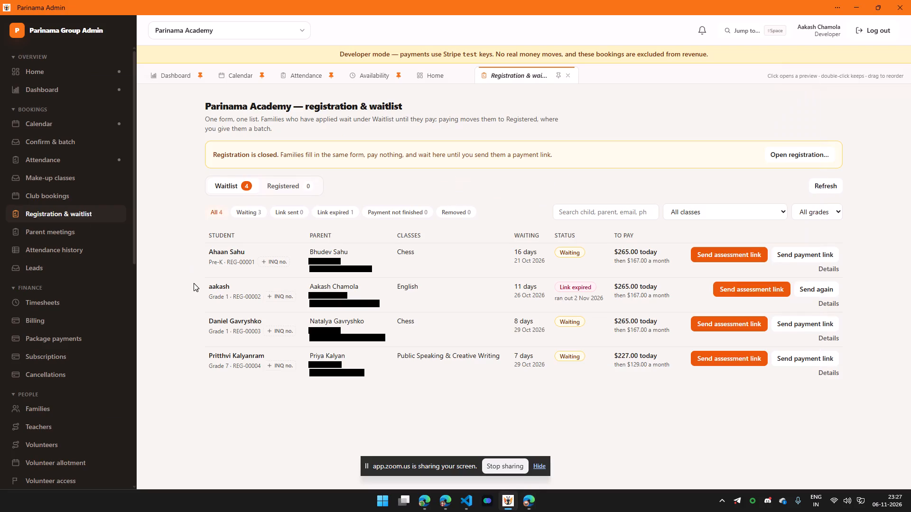
{"action": "triple_click", "coordinate": [618, 254]}
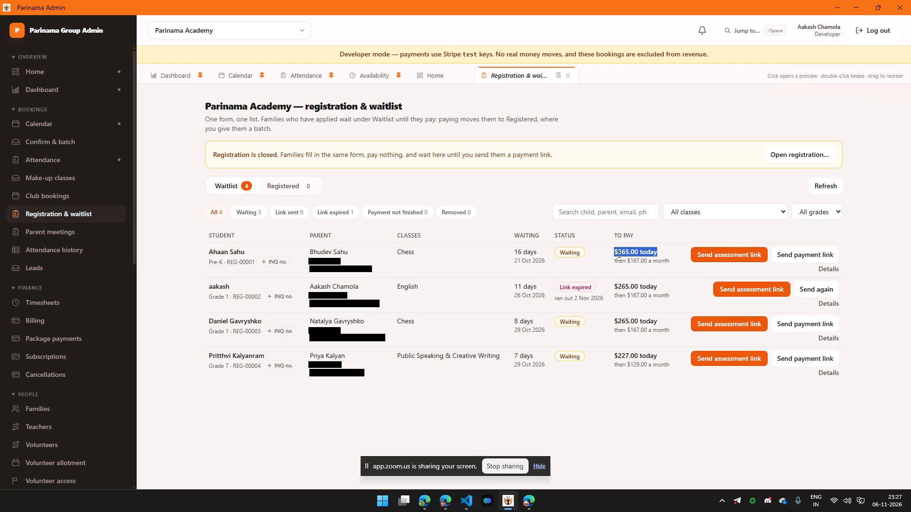
{"action": "triple_click", "coordinate": [623, 253]}
{"action": "double_click", "coordinate": [624, 253]}
{"action": "left_click", "coordinate": [638, 253]}
{"action": "left_click_drag", "start_coordinate": [636, 252], "coordinate": [614, 252]}
{"action": "left_click", "coordinate": [614, 252]}
{"action": "left_click_drag", "start_coordinate": [613, 252], "coordinate": [652, 250]}
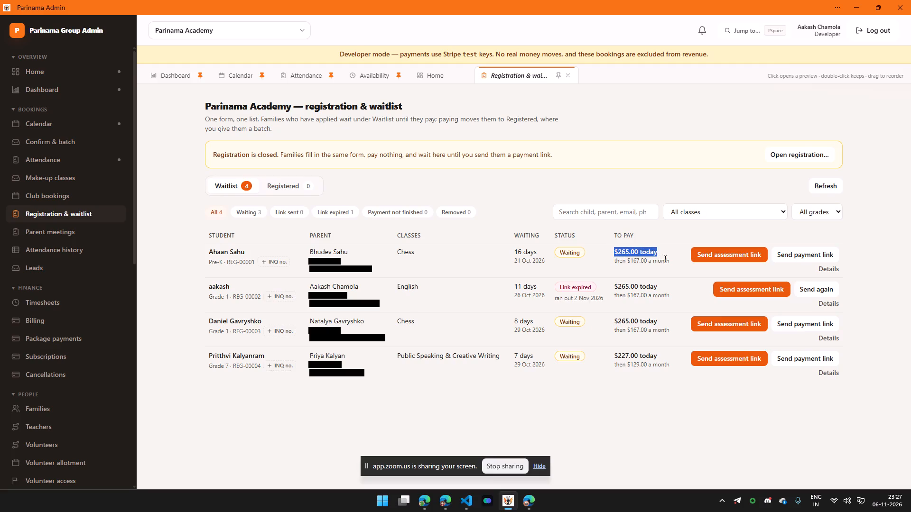
{"action": "left_click", "coordinate": [674, 259]}
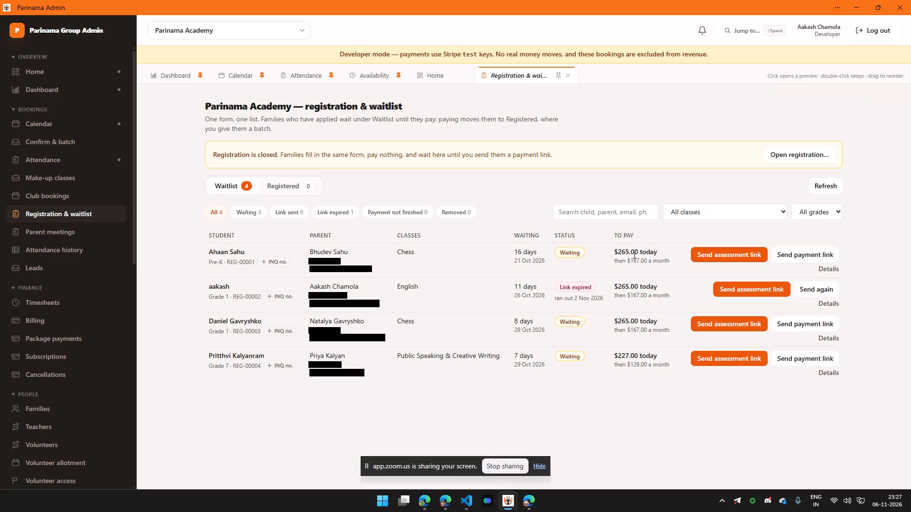
{"action": "left_click_drag", "start_coordinate": [626, 261], "coordinate": [660, 258]}
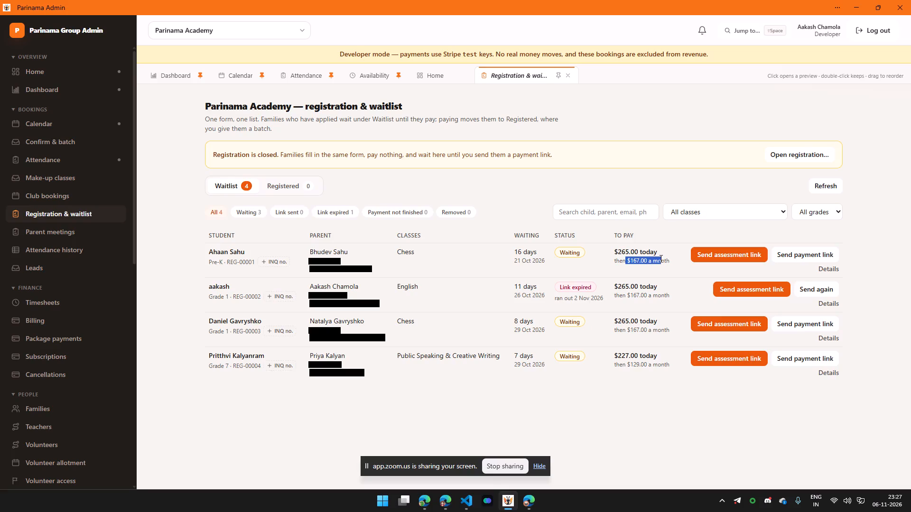
{"action": "left_click", "coordinate": [660, 258]}
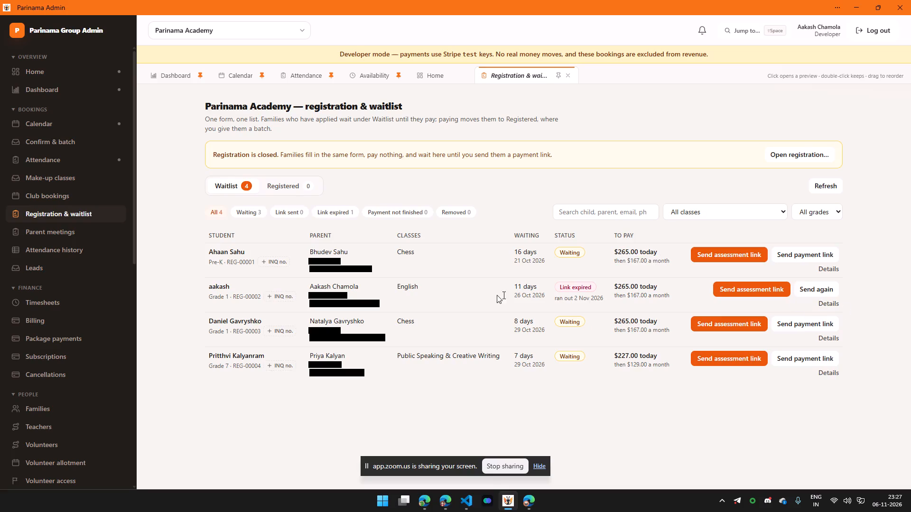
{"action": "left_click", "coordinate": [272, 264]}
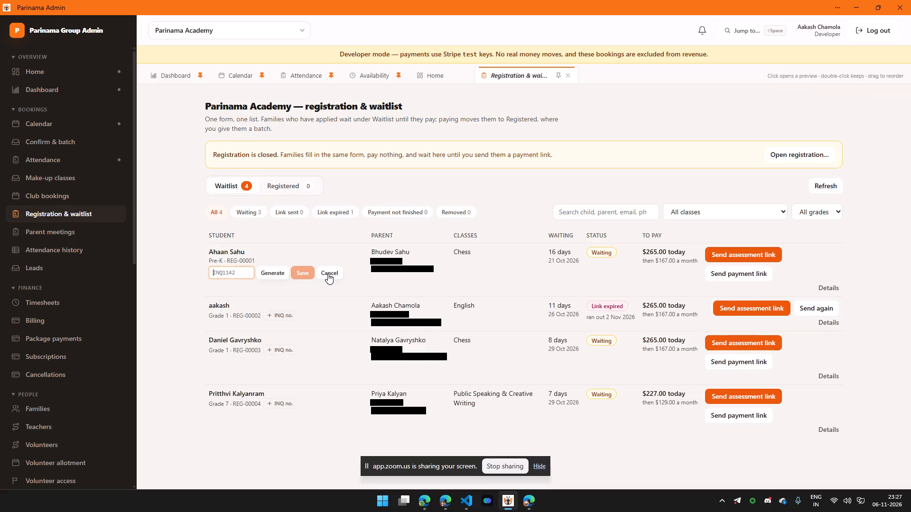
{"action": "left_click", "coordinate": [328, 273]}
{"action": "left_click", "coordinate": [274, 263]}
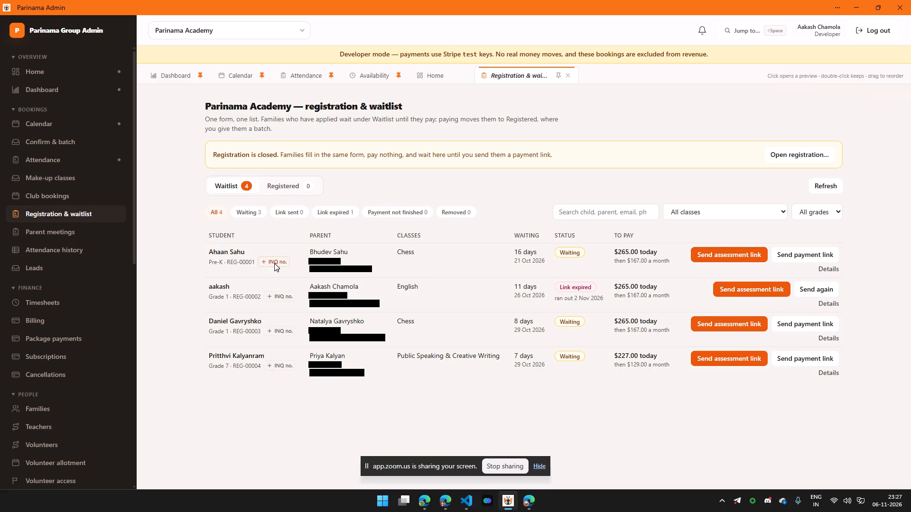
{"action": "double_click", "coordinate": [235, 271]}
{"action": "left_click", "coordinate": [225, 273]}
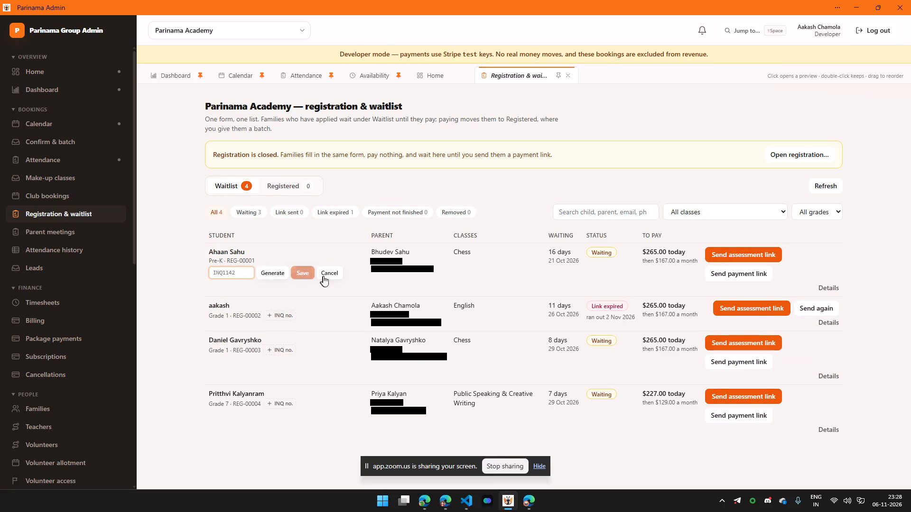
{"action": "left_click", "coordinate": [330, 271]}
View the first waitlisted student's registration details and close them.
{"action": "left_click", "coordinate": [223, 253]}
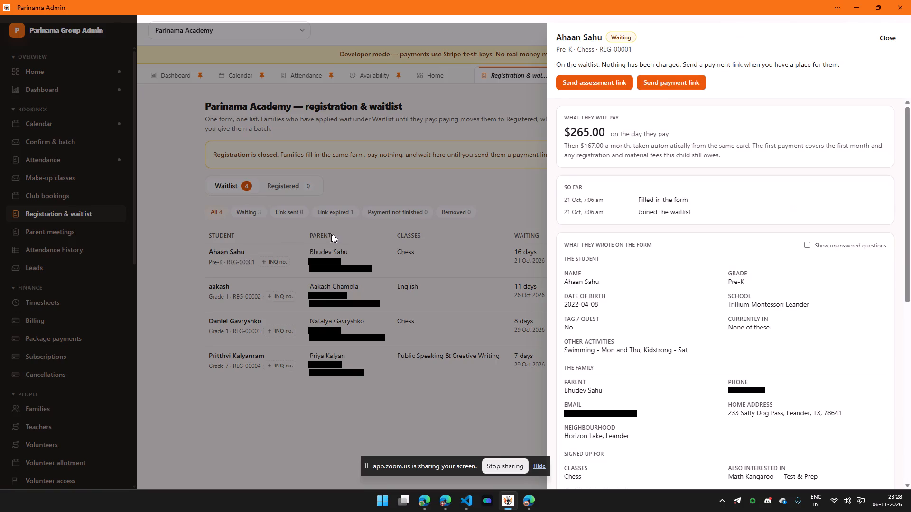
{"action": "left_click", "coordinate": [334, 233]}
Open the Families page, search the list for "ahaan", and clear the search.
{"action": "scroll", "coordinate": [64, 320], "scroll_direction": "down", "scroll_amount": 3}
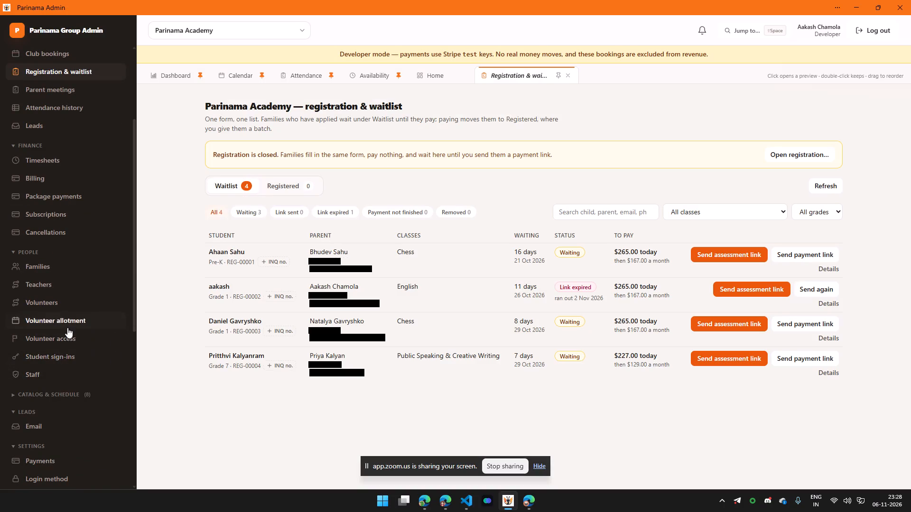
{"action": "scroll", "coordinate": [60, 268], "scroll_direction": "up", "scroll_amount": 1}
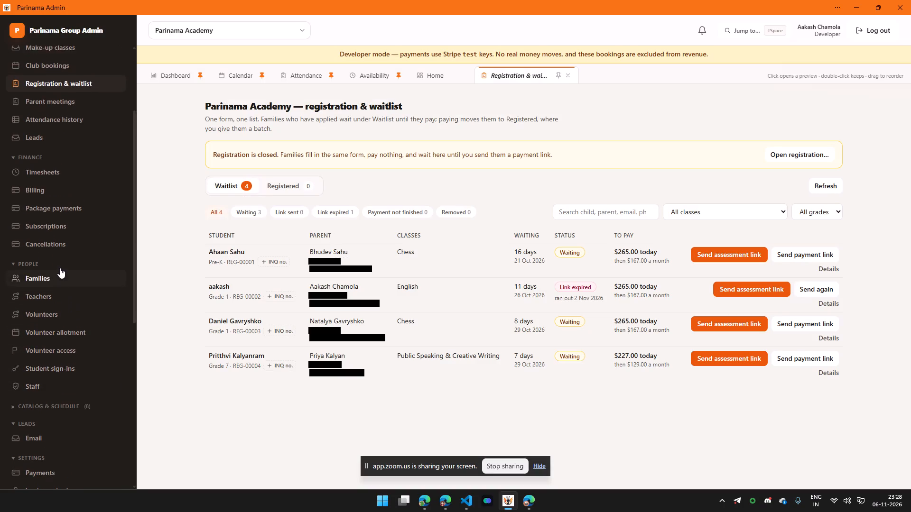
{"action": "left_click", "coordinate": [60, 268]}
{"action": "left_click", "coordinate": [64, 314]}
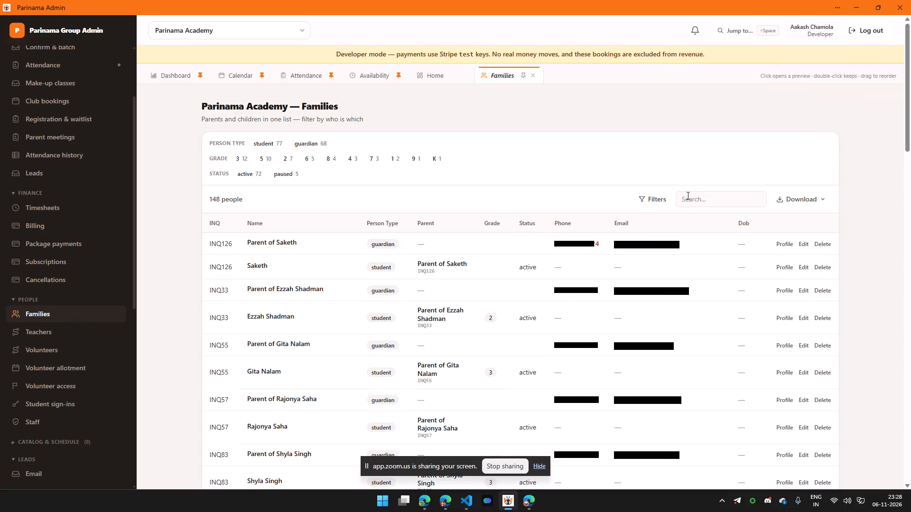
{"action": "left_click", "coordinate": [687, 195]}
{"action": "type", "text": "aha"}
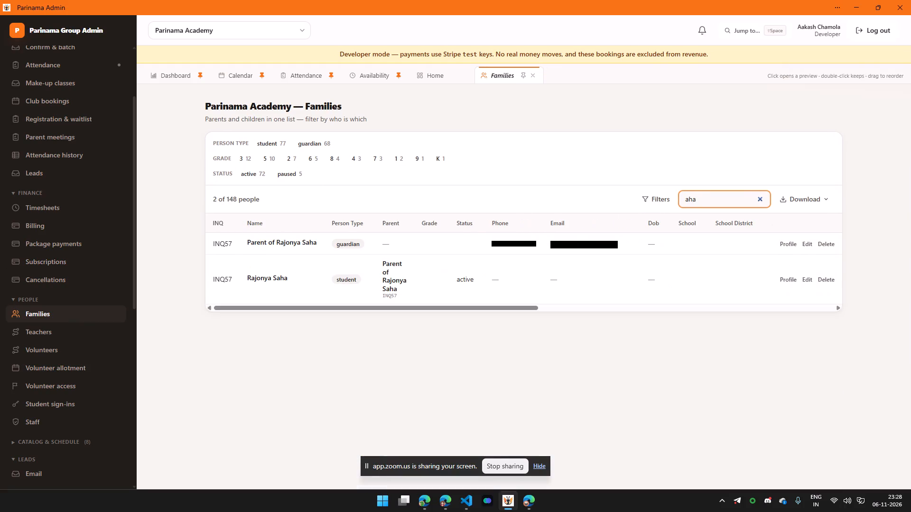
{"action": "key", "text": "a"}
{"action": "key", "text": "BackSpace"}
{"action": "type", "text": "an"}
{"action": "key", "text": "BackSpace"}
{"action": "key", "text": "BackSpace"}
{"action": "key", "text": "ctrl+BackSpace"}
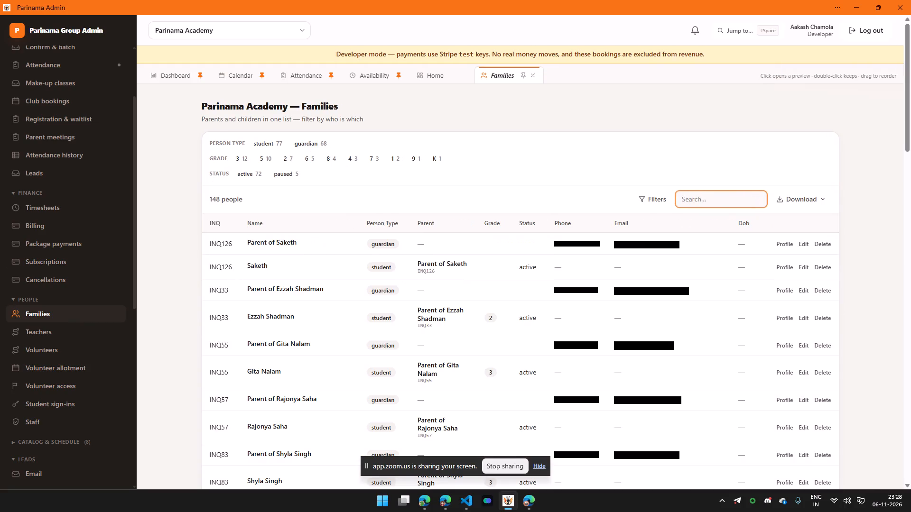
Open the Billing page and highlight the Needs attention summary.
{"action": "left_click", "coordinate": [76, 226]}
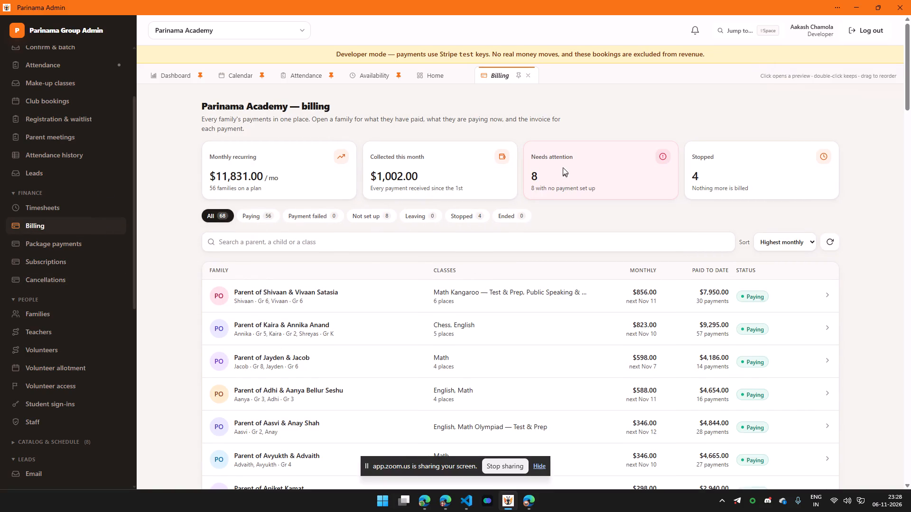
{"action": "left_click_drag", "start_coordinate": [532, 158], "coordinate": [598, 182]}
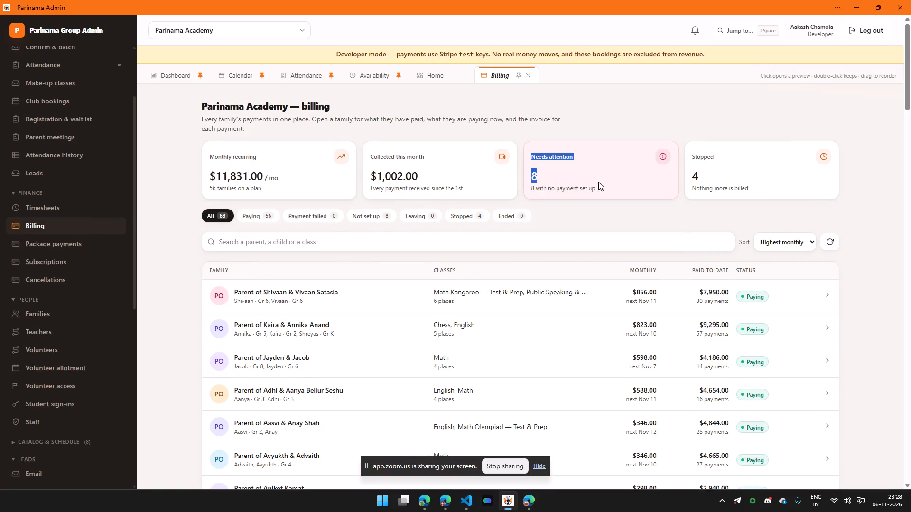
{"action": "left_click_drag", "start_coordinate": [598, 182], "coordinate": [607, 186]}
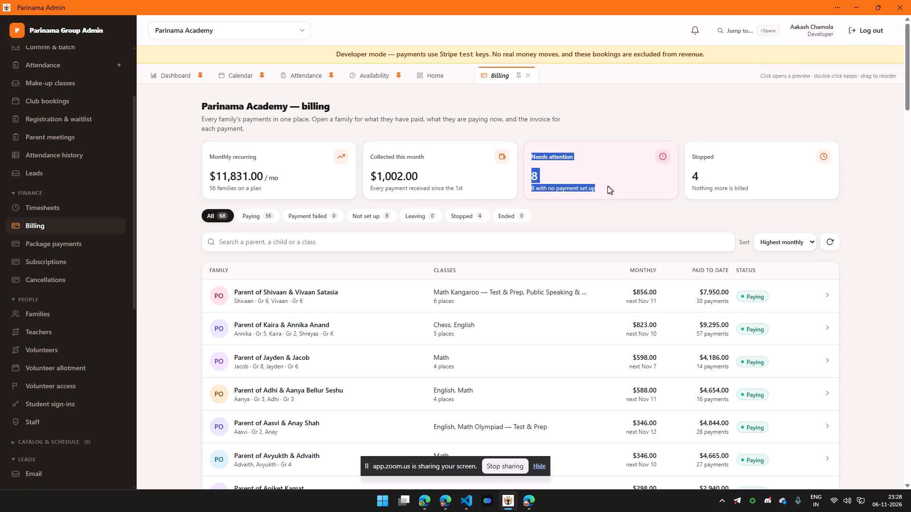
{"action": "left_click_drag", "start_coordinate": [607, 186], "coordinate": [611, 186]}
{"action": "left_click", "coordinate": [569, 179]}
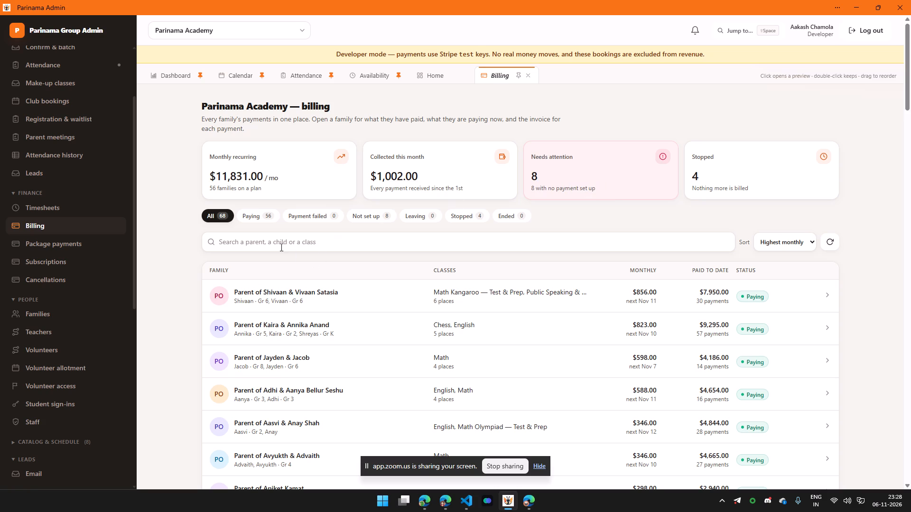
Search the billing list for "avya" and open the billing details for Avyaan's parent.
{"action": "left_click", "coordinate": [276, 239]}
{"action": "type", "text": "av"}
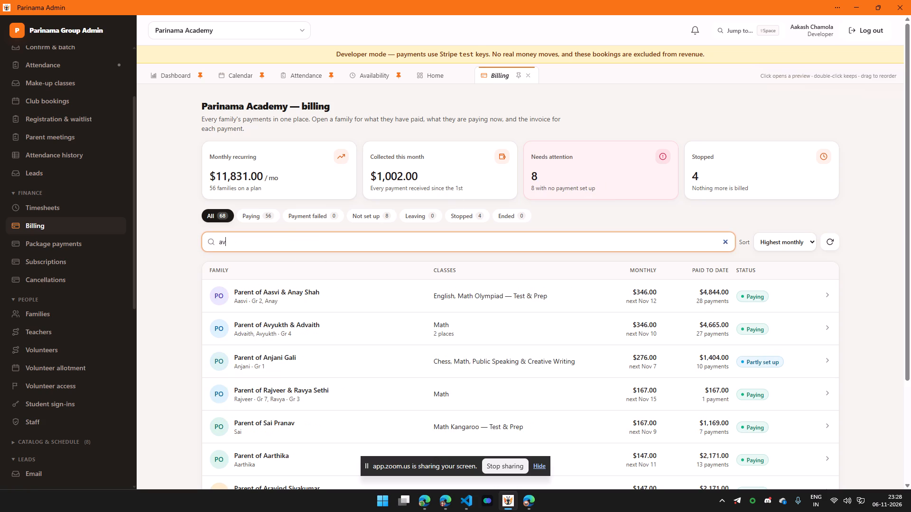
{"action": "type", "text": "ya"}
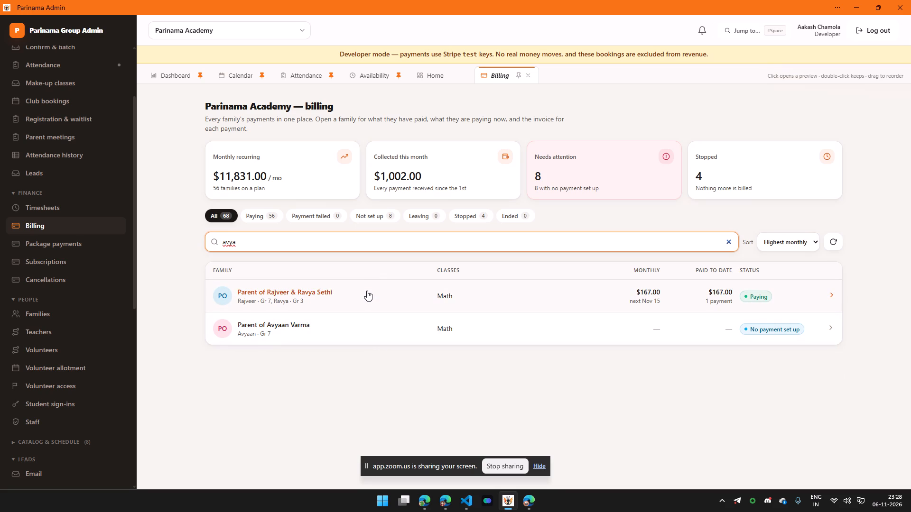
{"action": "left_click", "coordinate": [364, 335]}
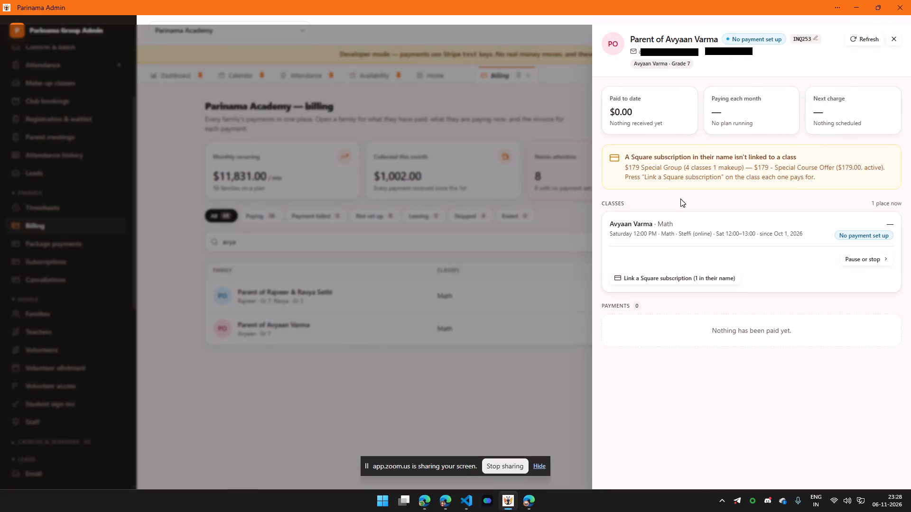
Close Avyaan's parent's billing details, then view and close those of Rajveer and Ravya's parent.
{"action": "left_click", "coordinate": [526, 245]}
{"action": "left_click", "coordinate": [406, 297]}
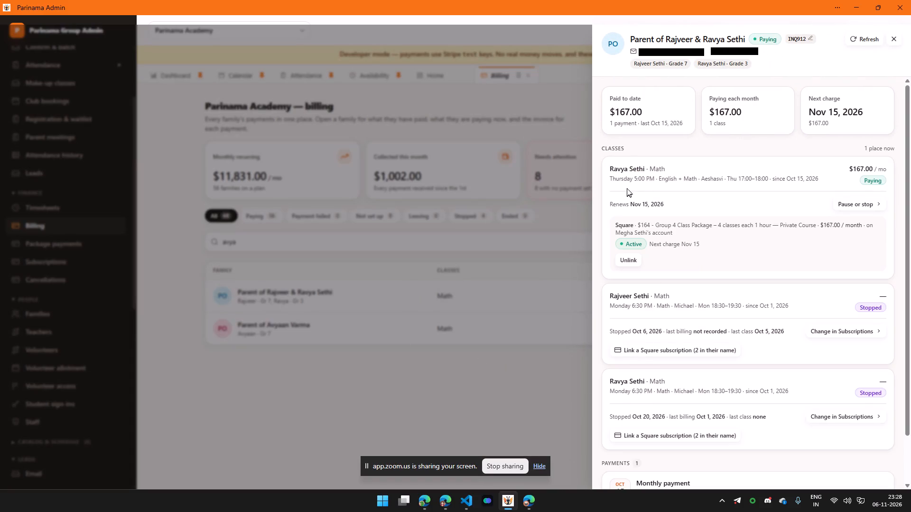
{"action": "left_click", "coordinate": [490, 343]}
Link the active "$179 Special Group (4 classes 1 makeup)" Square subscription to Avyaan's Math class and close the billing details.
{"action": "left_click", "coordinate": [432, 330]}
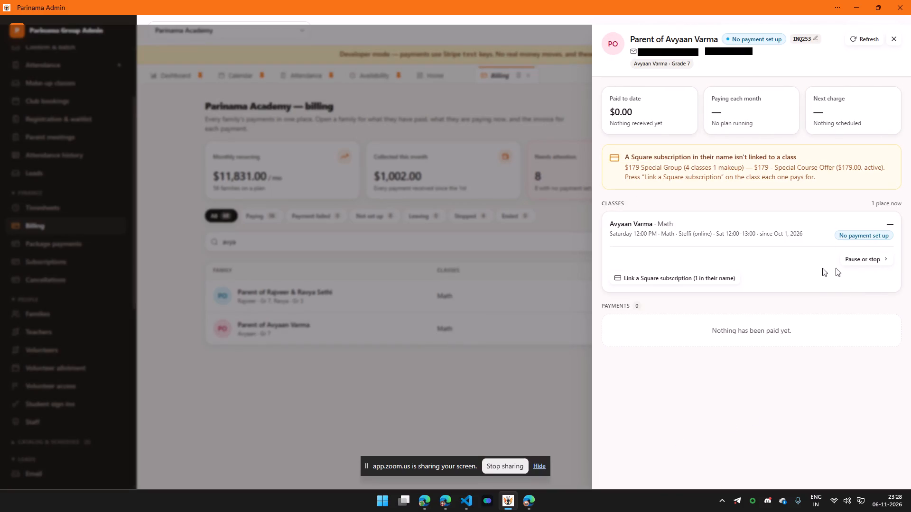
{"action": "left_click", "coordinate": [718, 278]}
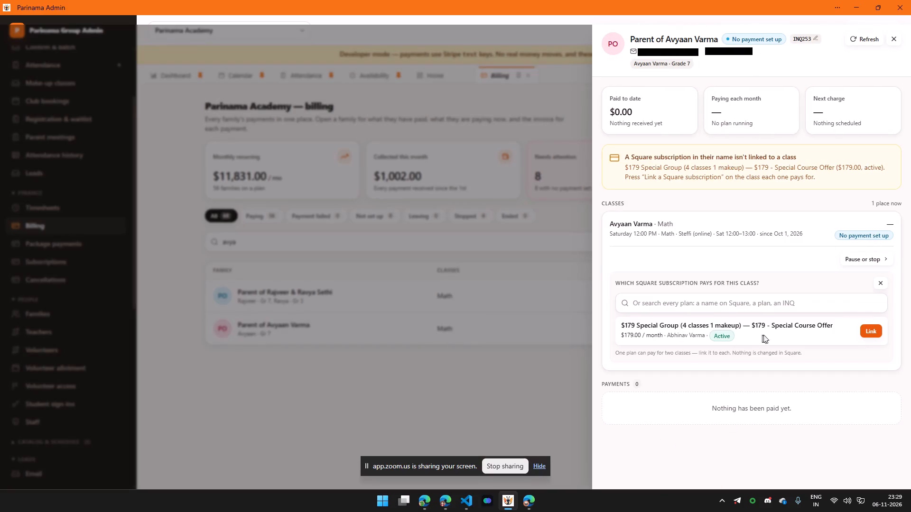
{"action": "left_click_drag", "start_coordinate": [667, 332], "coordinate": [704, 332]}
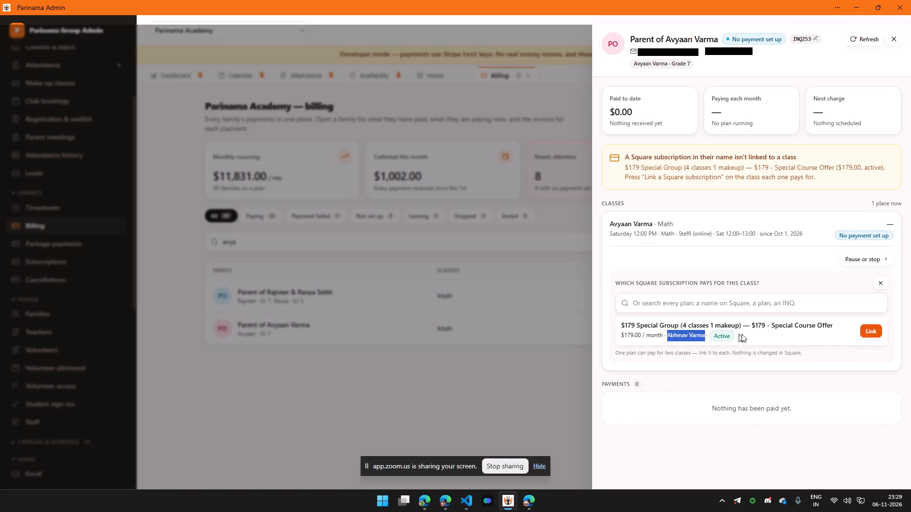
{"action": "left_click", "coordinate": [768, 334]}
{"action": "left_click", "coordinate": [879, 330]}
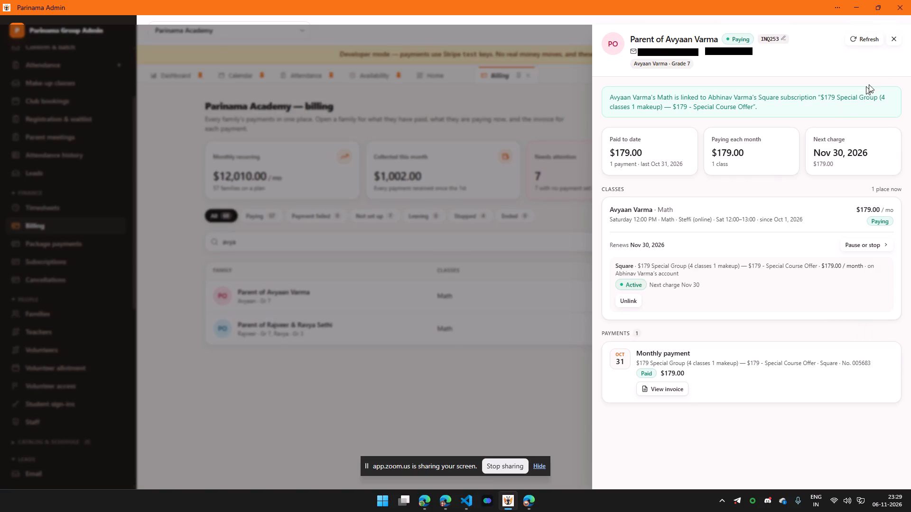
{"action": "left_click", "coordinate": [892, 35]}
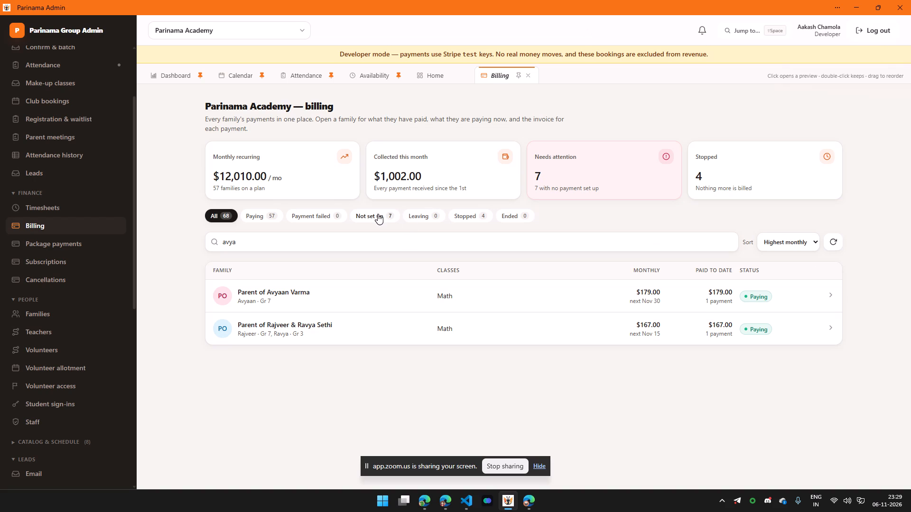
Compare the searched billing list under the Not set up, Paying and Stopped filters, returning to Not set up.
{"action": "left_click", "coordinate": [378, 214]}
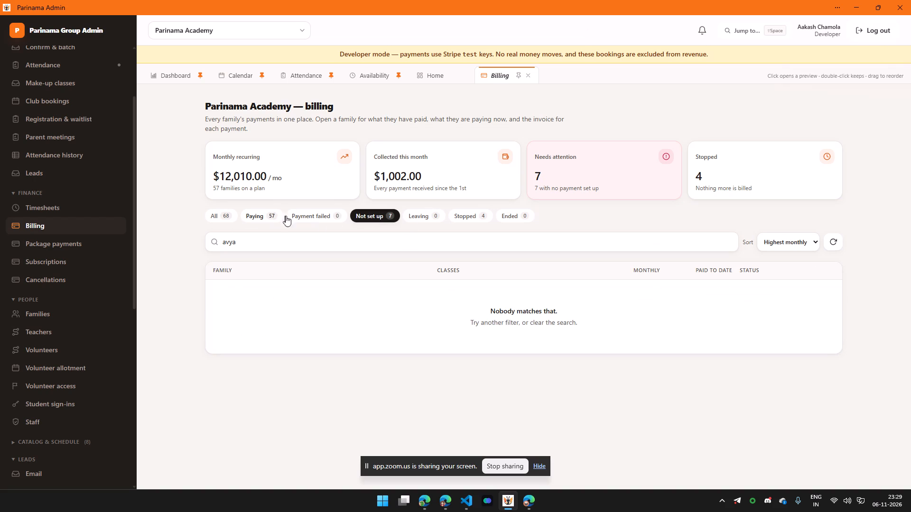
{"action": "left_click", "coordinate": [272, 213]}
{"action": "left_click", "coordinate": [379, 214]}
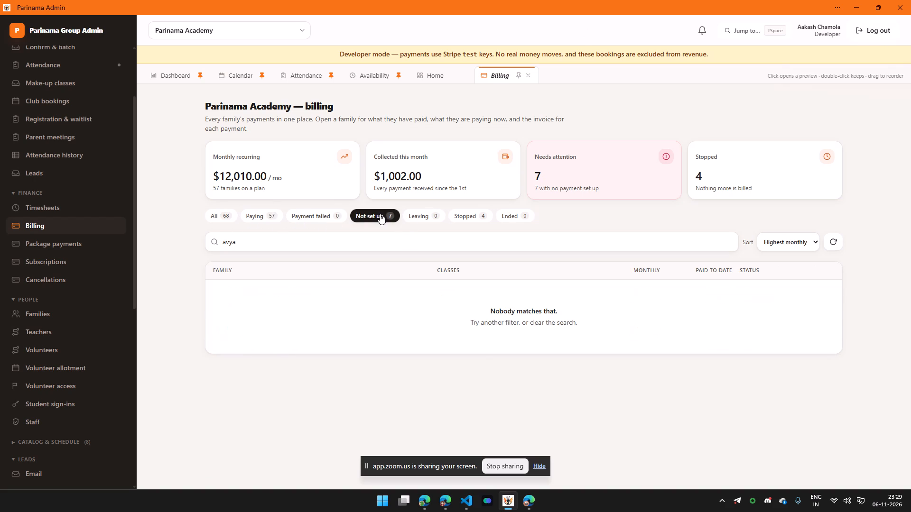
{"action": "left_click", "coordinate": [467, 214]}
{"action": "left_click", "coordinate": [370, 217]}
Reload the Billing page to clear the search and filter the list to Not set up families.
{"action": "left_click", "coordinate": [491, 188]}
{"action": "left_click", "coordinate": [575, 172]}
{"action": "key", "text": "ctrl+r"}
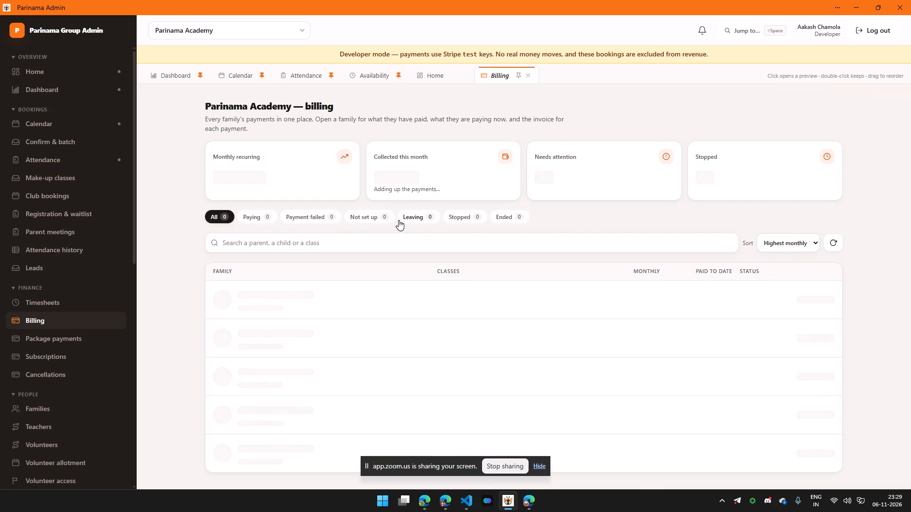
{"action": "left_click", "coordinate": [381, 219]}
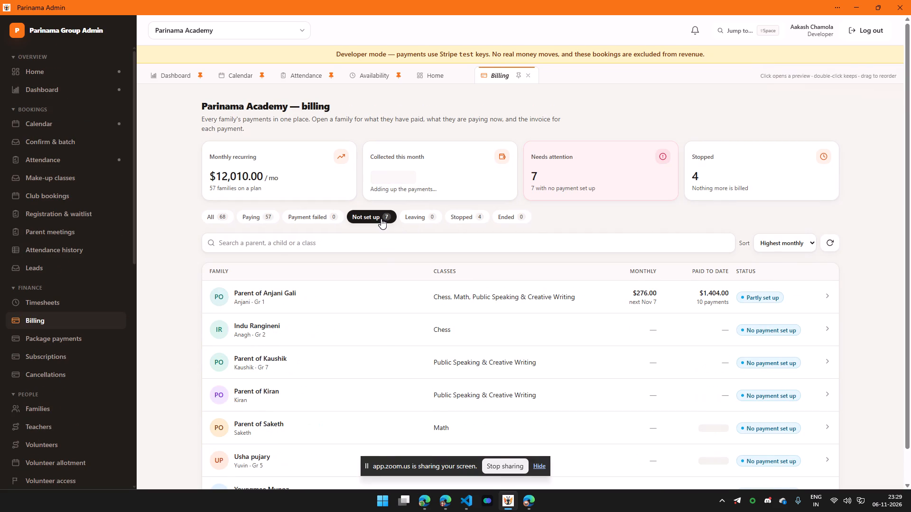
Open the billing details for Anjani's parent and review the class payment plans and monthly payment history.
{"action": "scroll", "coordinate": [325, 363], "scroll_direction": "down", "scroll_amount": 3}
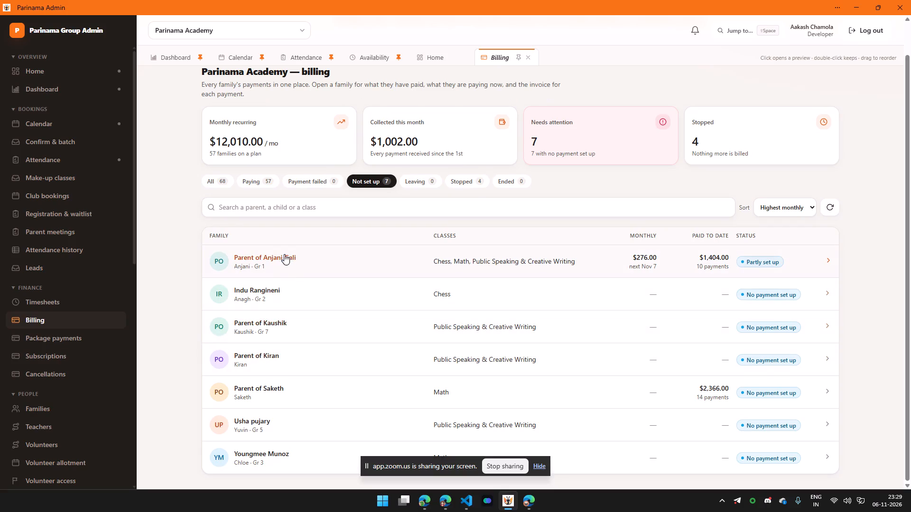
{"action": "left_click", "coordinate": [317, 261]}
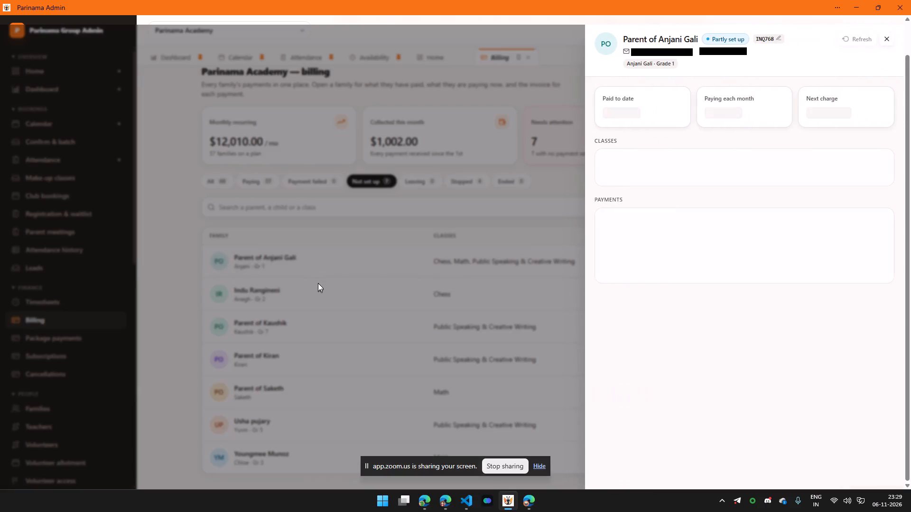
{"action": "scroll", "coordinate": [700, 263], "scroll_direction": "down", "scroll_amount": 2}
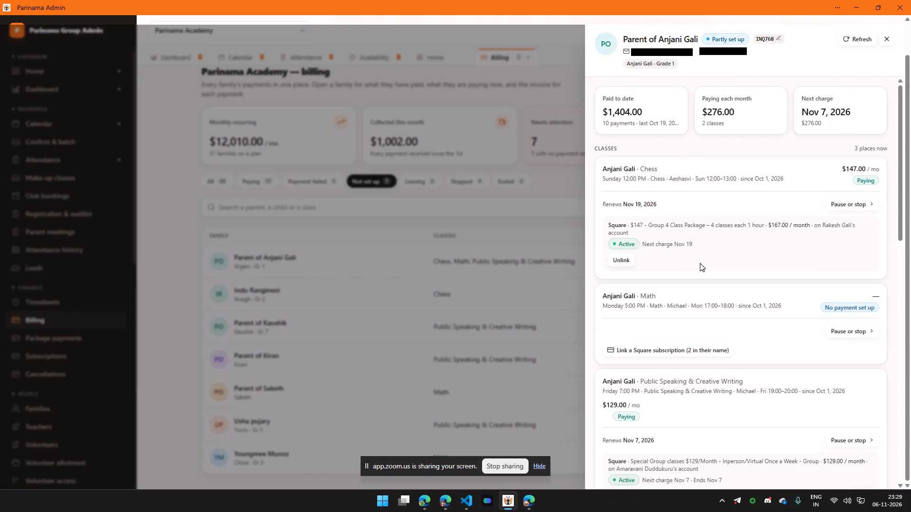
{"action": "scroll", "coordinate": [700, 263], "scroll_direction": "down", "scroll_amount": 11}
{"action": "scroll", "coordinate": [700, 263], "scroll_direction": "up", "scroll_amount": 4}
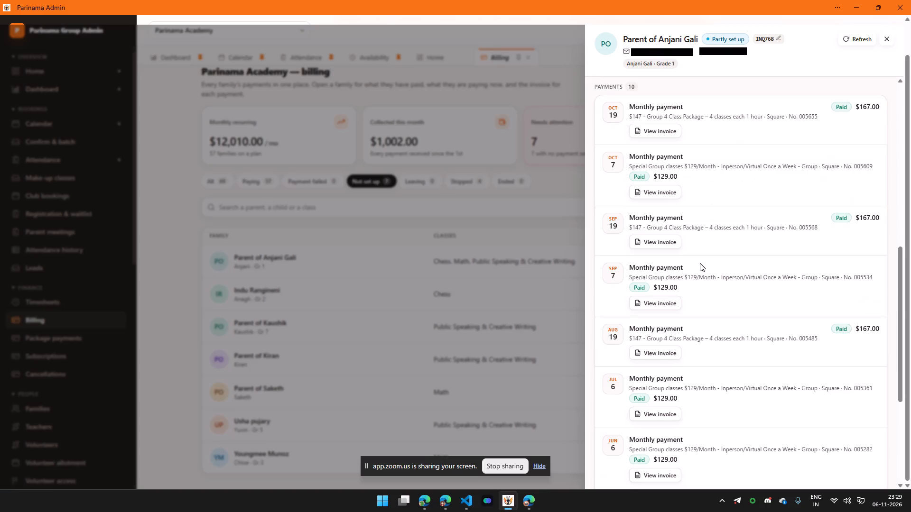
{"action": "scroll", "coordinate": [700, 263], "scroll_direction": "up", "scroll_amount": 2}
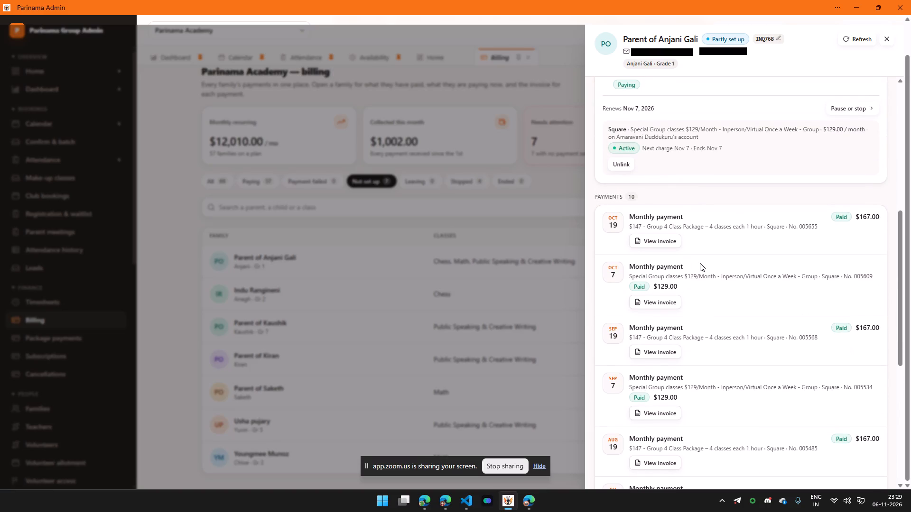
{"action": "scroll", "coordinate": [691, 264], "scroll_direction": "up", "scroll_amount": 3}
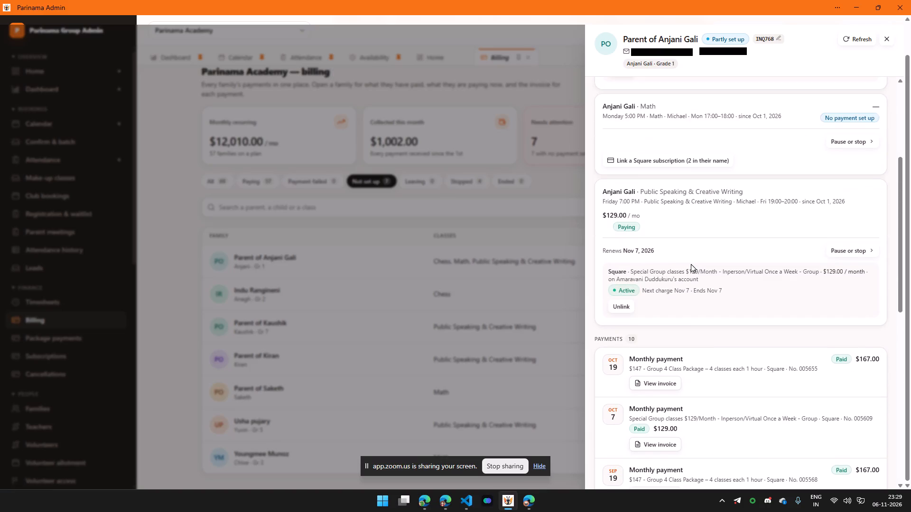
{"action": "scroll", "coordinate": [691, 264], "scroll_direction": "up", "scroll_amount": 4}
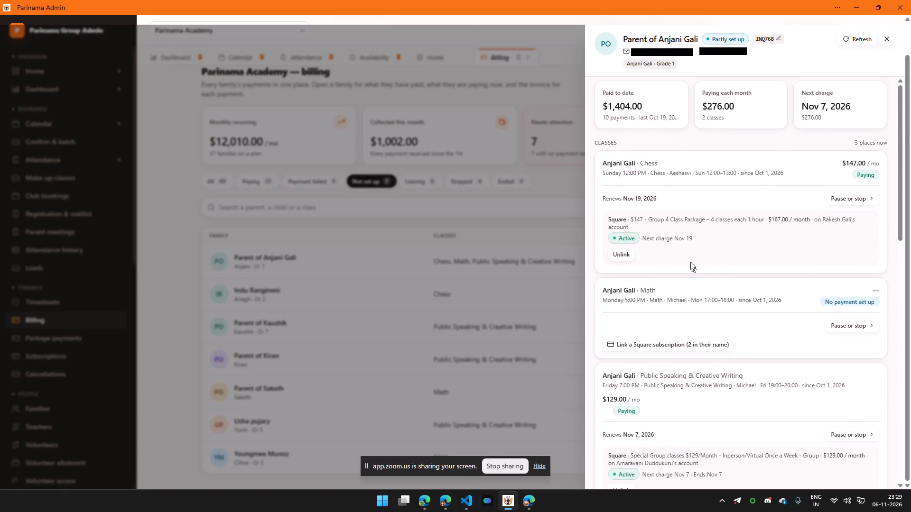
{"action": "scroll", "coordinate": [733, 375], "scroll_direction": "down", "scroll_amount": 1}
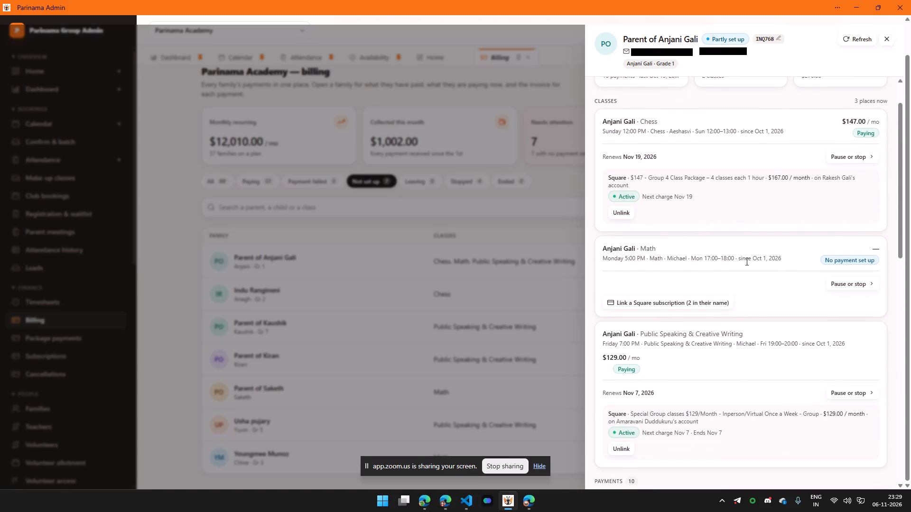
Show the Square subscriptions linkable to Anjani's Math class and highlight "already pays for 1 class" on the $147 package.
{"action": "triple_click", "coordinate": [653, 253]}
{"action": "triple_click", "coordinate": [648, 247]}
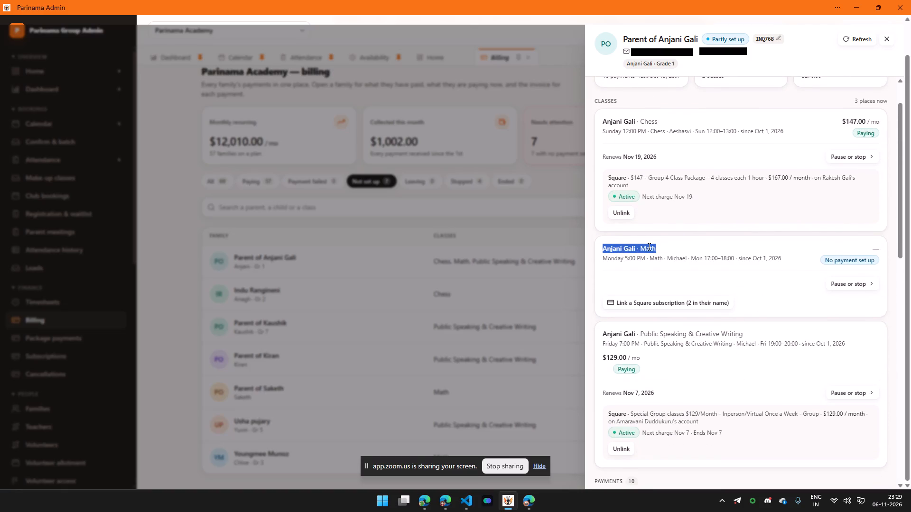
{"action": "left_click", "coordinate": [665, 305]}
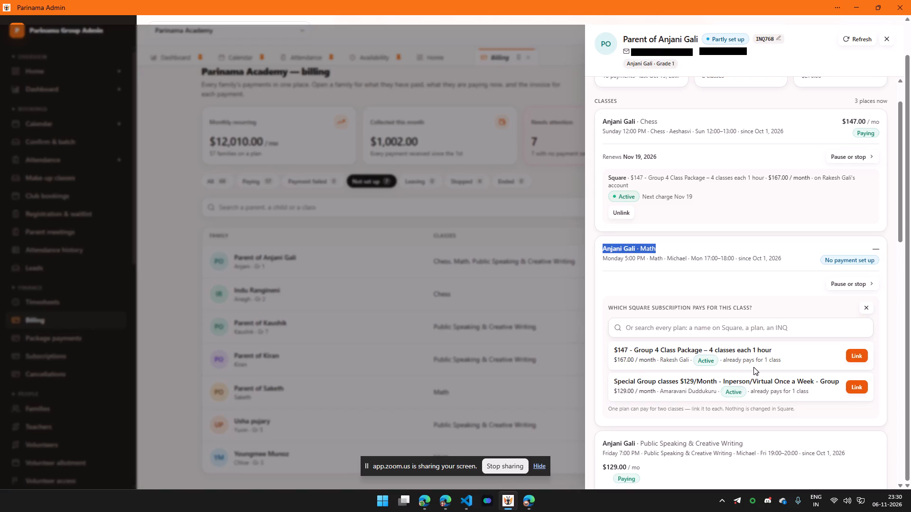
{"action": "triple_click", "coordinate": [734, 355]}
{"action": "triple_click", "coordinate": [713, 350]}
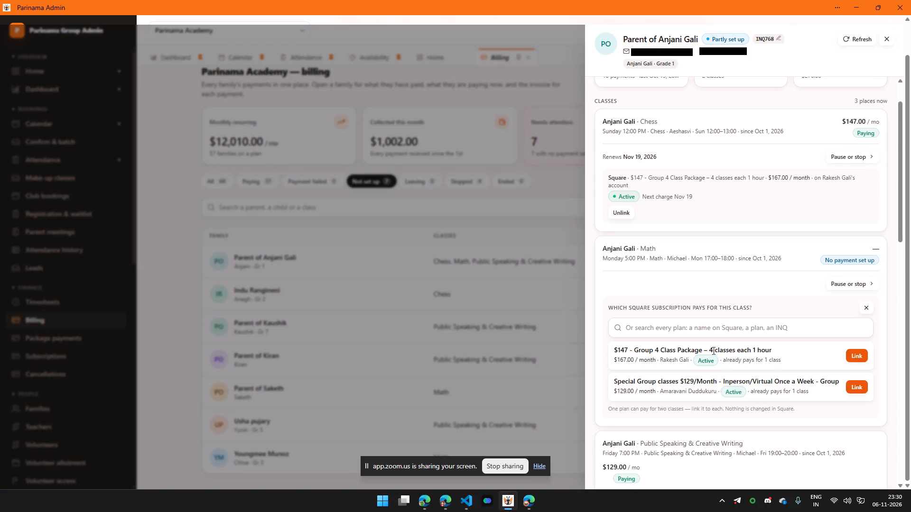
{"action": "left_click", "coordinate": [713, 350]}
{"action": "triple_click", "coordinate": [728, 359]}
{"action": "triple_click", "coordinate": [723, 356]}
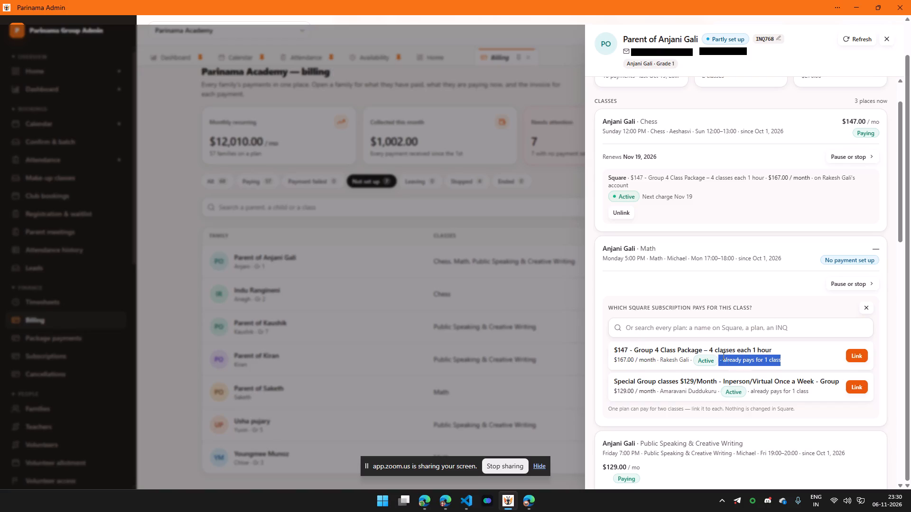
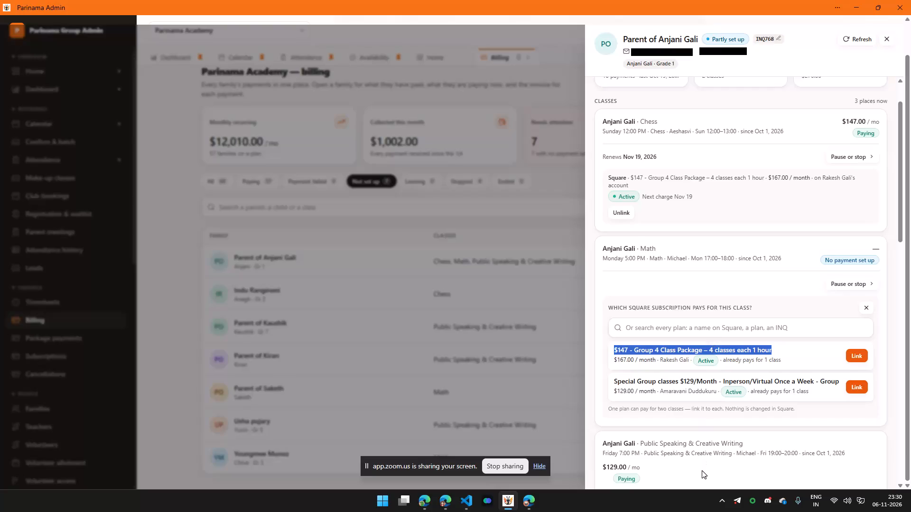
Examine the monthly payment history in the billing details for Anjani's parent.
{"action": "scroll", "coordinate": [702, 470], "scroll_direction": "down", "scroll_amount": 16}
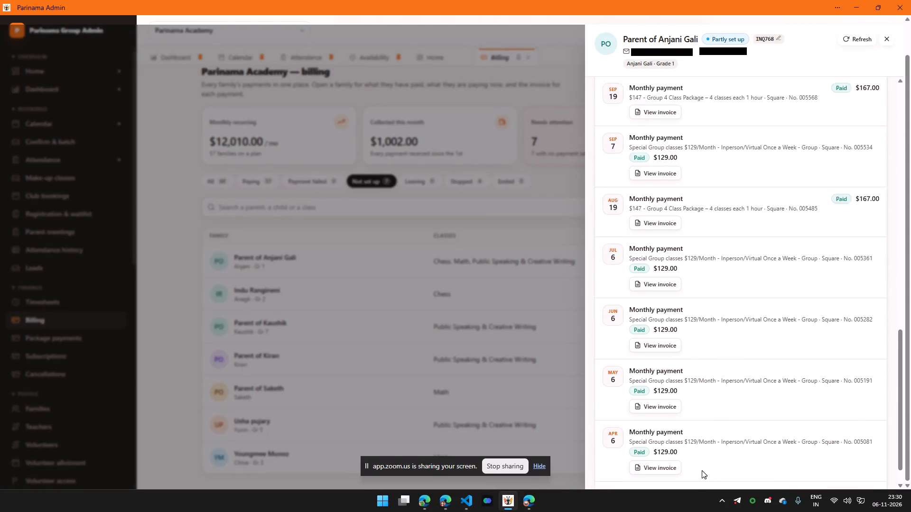
{"action": "scroll", "coordinate": [702, 470], "scroll_direction": "down", "scroll_amount": 2}
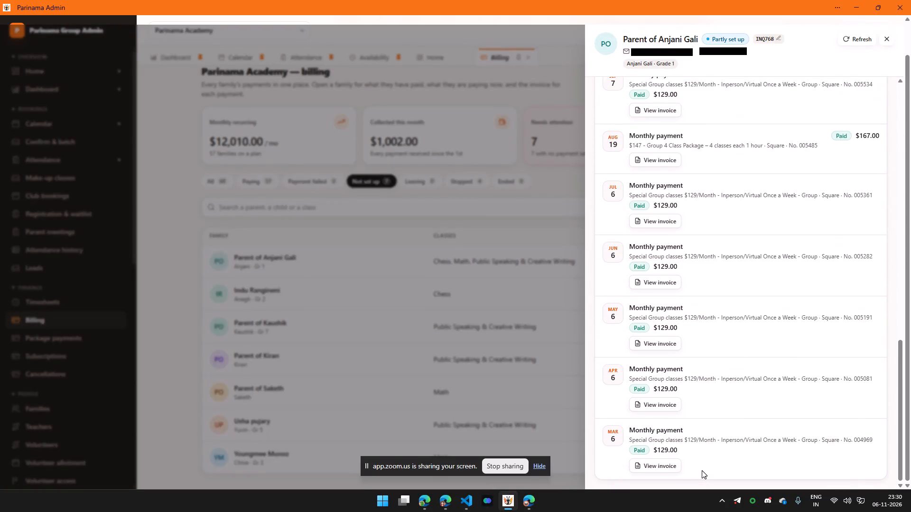
{"action": "scroll", "coordinate": [702, 470], "scroll_direction": "up", "scroll_amount": 8}
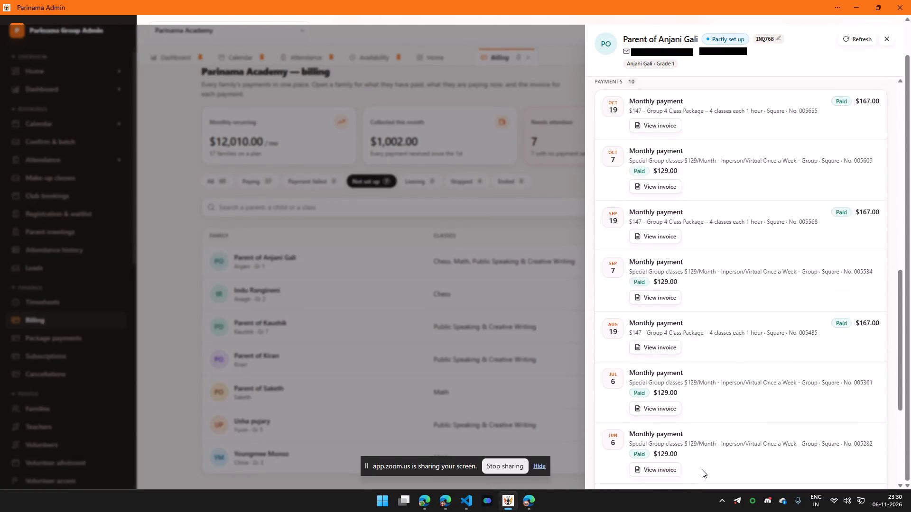
{"action": "scroll", "coordinate": [702, 469], "scroll_direction": "up", "scroll_amount": 2}
{"action": "scroll", "coordinate": [702, 467], "scroll_direction": "down", "scroll_amount": 3}
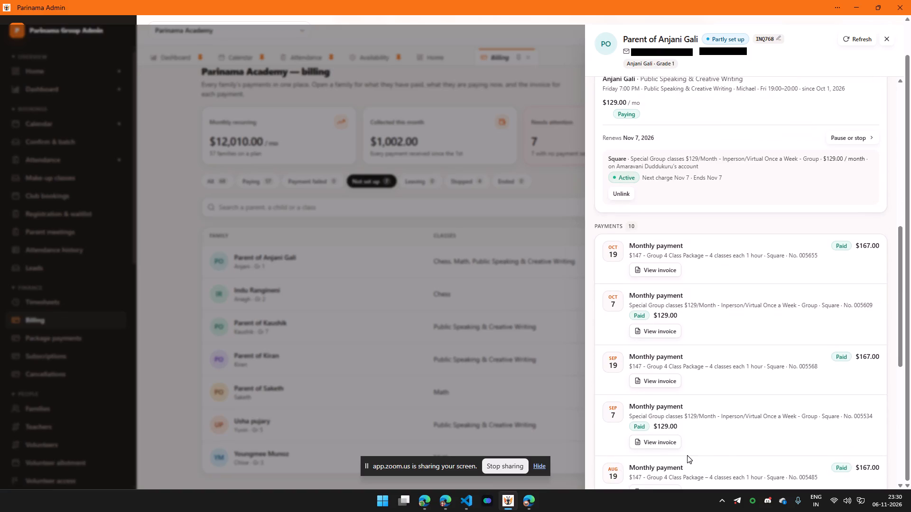
{"action": "scroll", "coordinate": [663, 463], "scroll_direction": "down", "scroll_amount": 3}
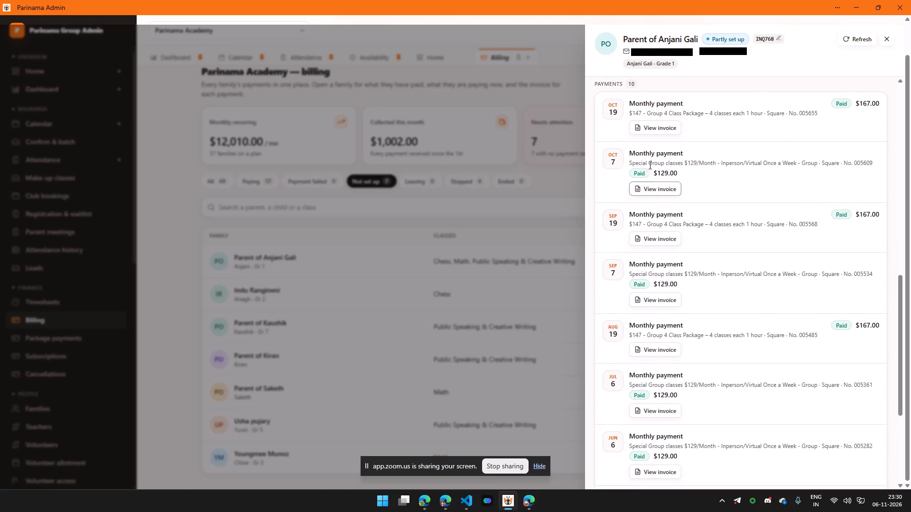
View the Square invoice for the October 19 monthly payment, close it and return to the billing details.
{"action": "left_click", "coordinate": [653, 126]}
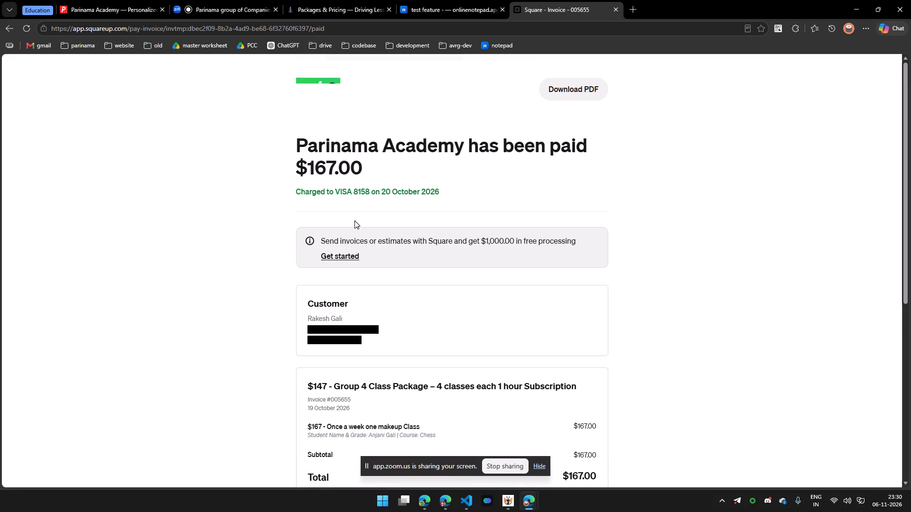
{"action": "scroll", "coordinate": [354, 221], "scroll_direction": "down", "scroll_amount": 7}
{"action": "key", "text": "ctrl+w"}
{"action": "key", "text": "alt+Tab"}
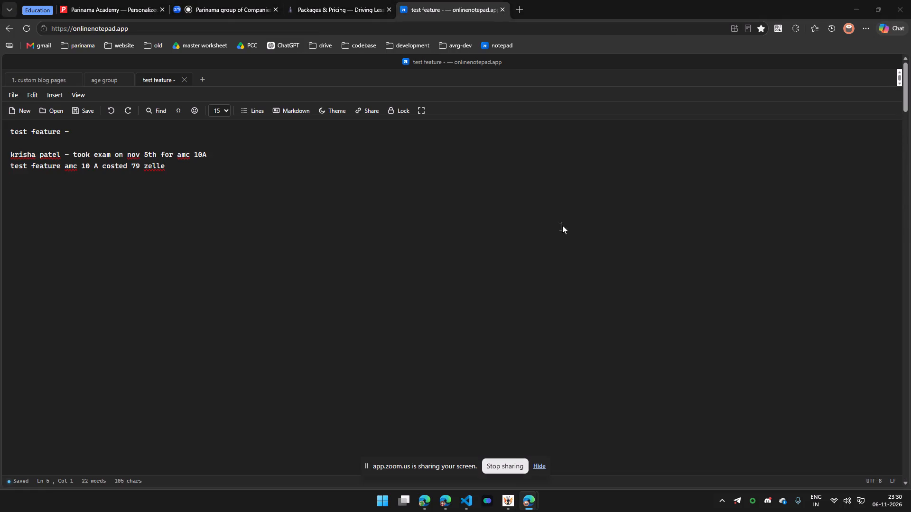
Dismiss the Square subscription choices for Anjani's Math class without linking a plan.
{"action": "scroll", "coordinate": [700, 234], "scroll_direction": "up", "scroll_amount": 13}
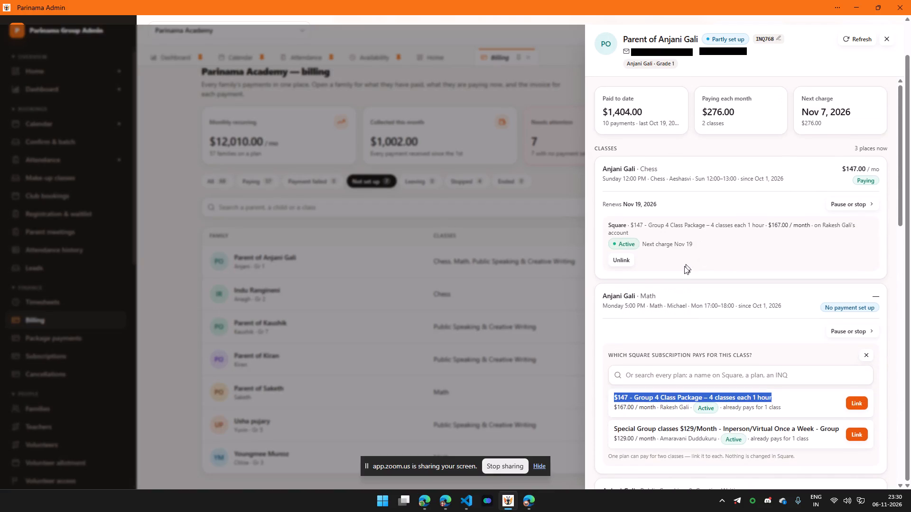
{"action": "left_click", "coordinate": [890, 313]}
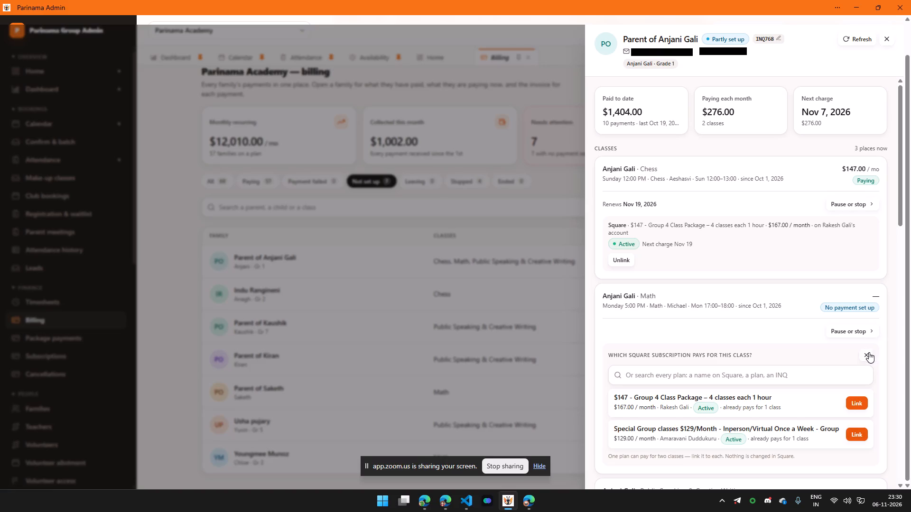
{"action": "left_click", "coordinate": [875, 295]}
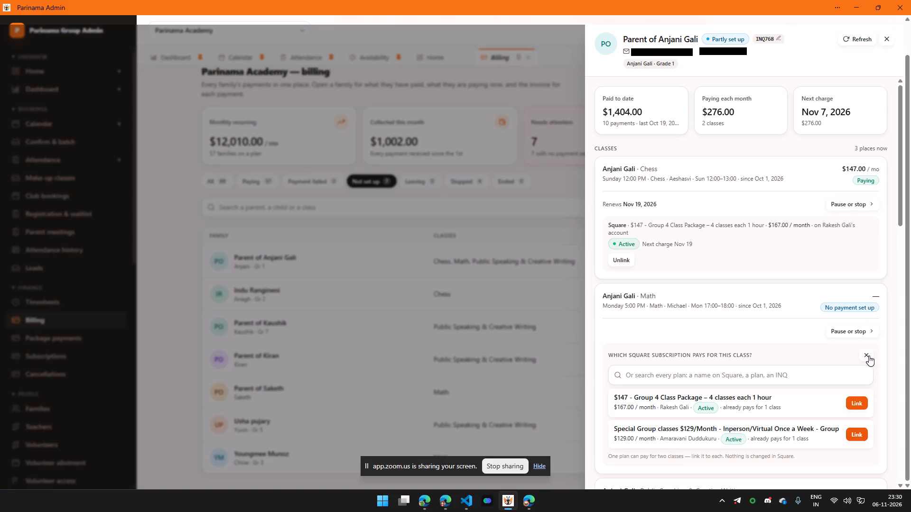
{"action": "left_click", "coordinate": [869, 356]}
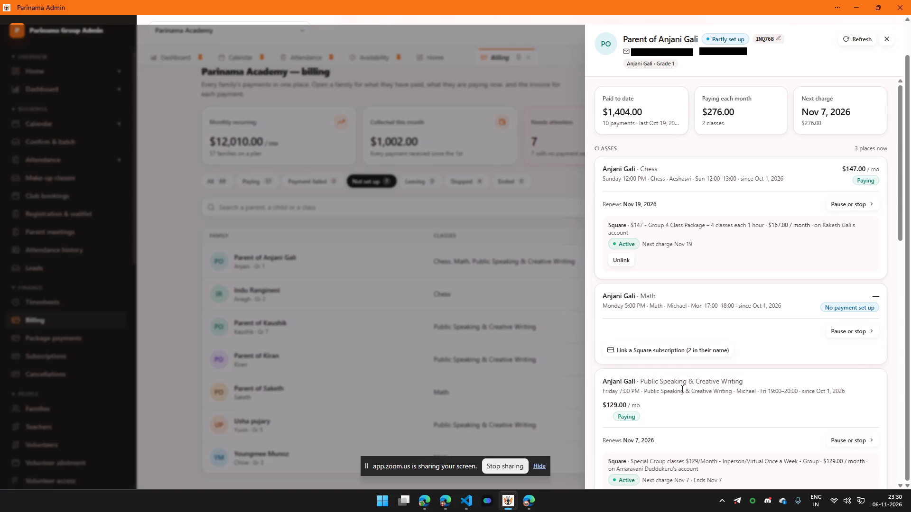
Review the options for stopping Anjani's Public Speaking & Creative Writing class, including last billing and last class, and close the subscription without saving.
{"action": "scroll", "coordinate": [674, 388], "scroll_direction": "down", "scroll_amount": 2}
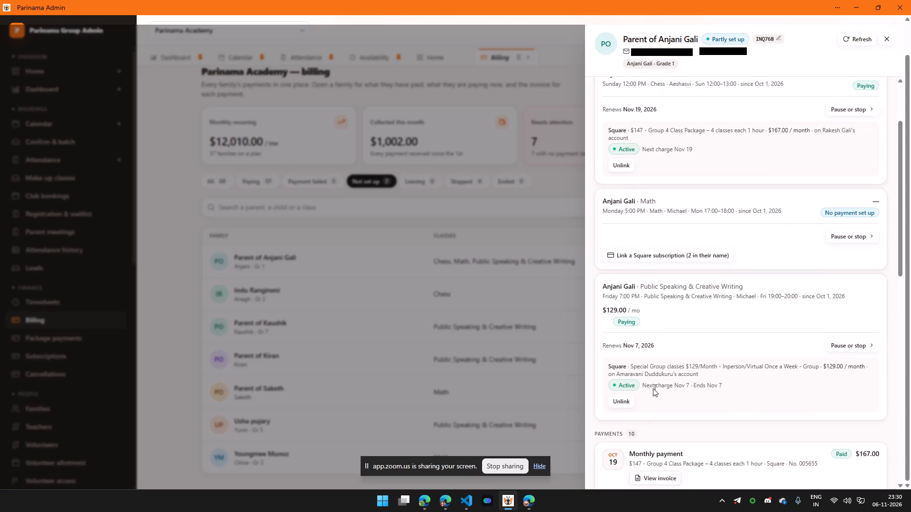
{"action": "left_click", "coordinate": [843, 342]}
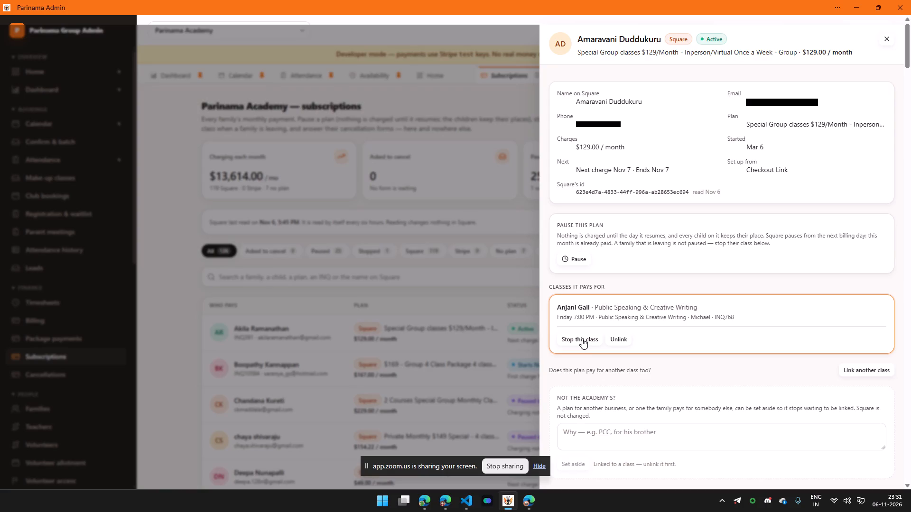
{"action": "left_click", "coordinate": [582, 338]}
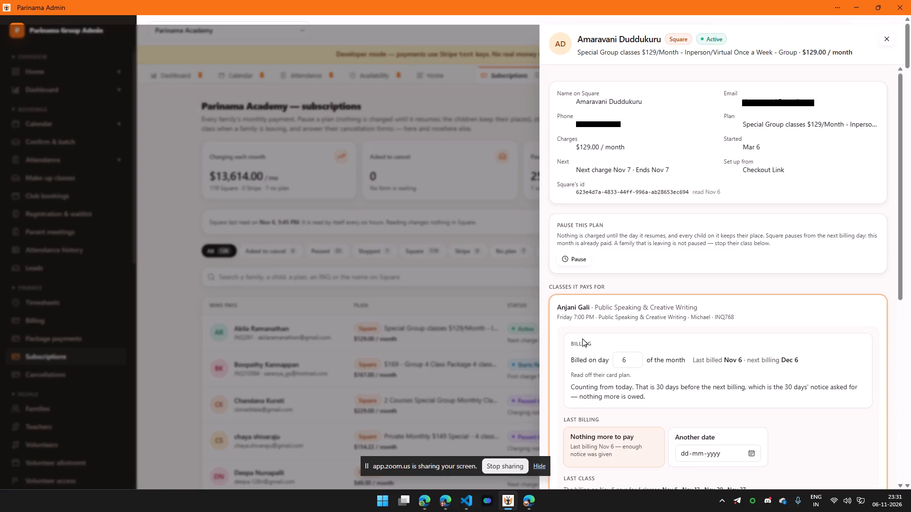
{"action": "scroll", "coordinate": [601, 380], "scroll_direction": "down", "scroll_amount": 3}
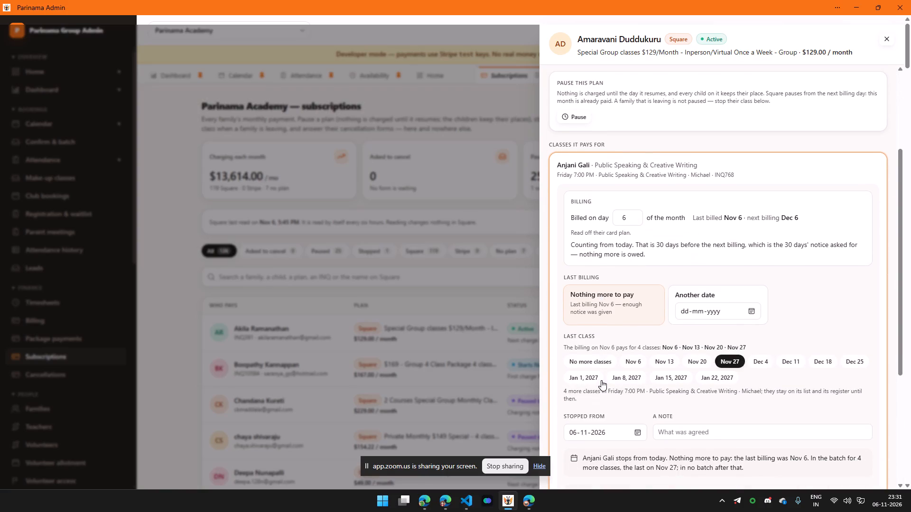
{"action": "scroll", "coordinate": [601, 380], "scroll_direction": "down", "scroll_amount": 2}
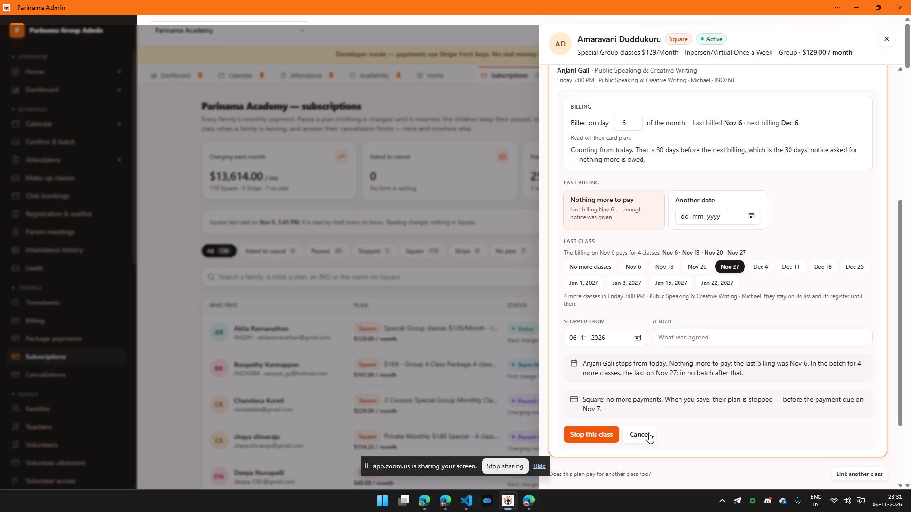
{"action": "scroll", "coordinate": [642, 415], "scroll_direction": "up", "scroll_amount": 3}
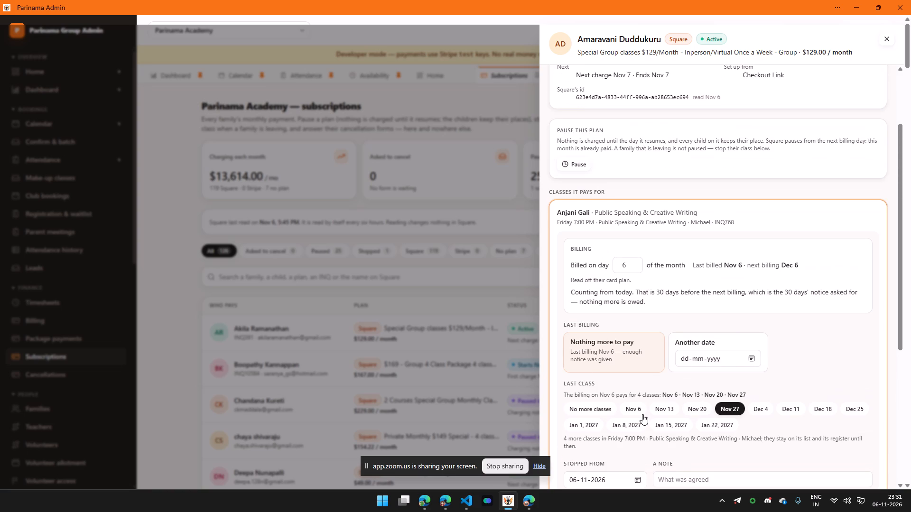
{"action": "scroll", "coordinate": [642, 414], "scroll_direction": "down", "scroll_amount": 6}
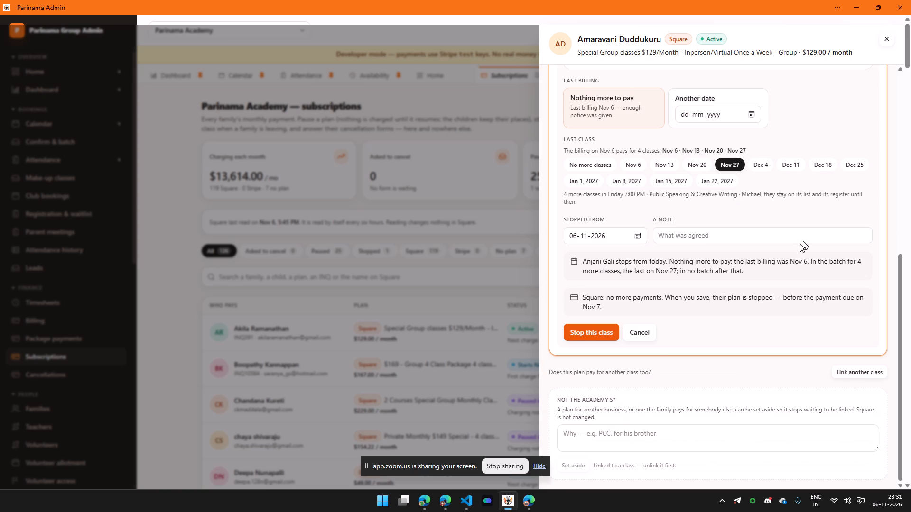
{"action": "left_click", "coordinate": [880, 45]}
{"action": "left_click", "coordinate": [885, 43]}
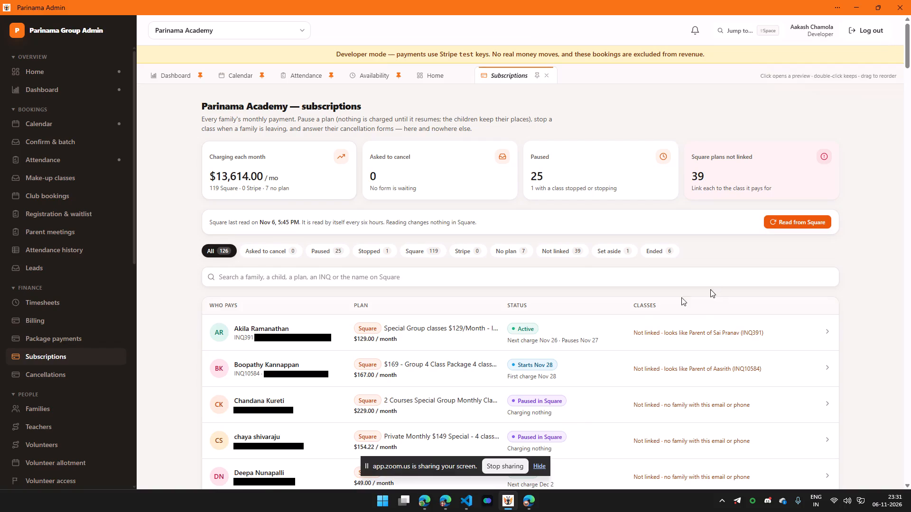
Pin the Subscriptions and Billing pages so both stay open as tabs.
{"action": "left_click", "coordinate": [327, 280]}
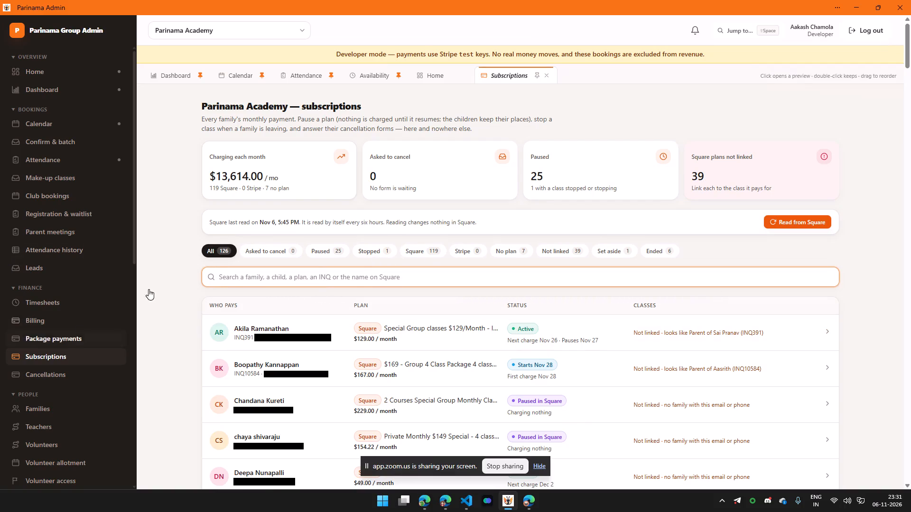
{"action": "left_click", "coordinate": [539, 73]}
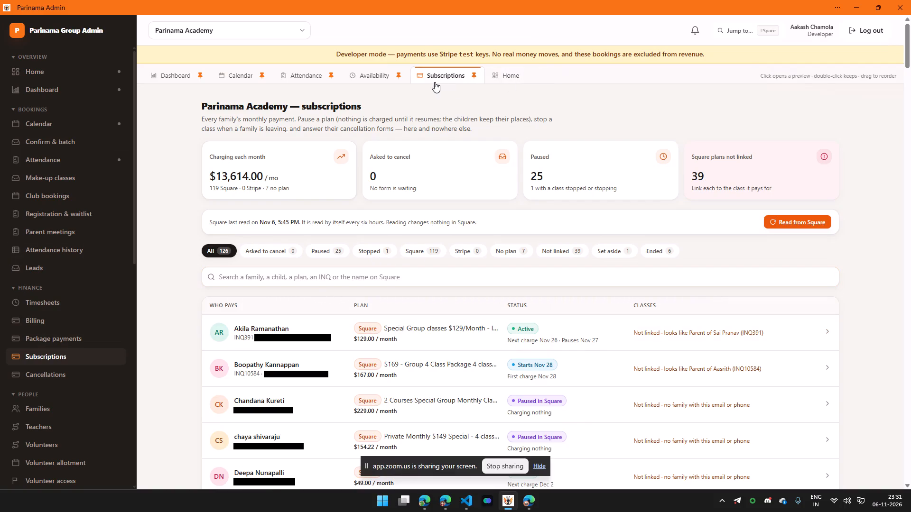
{"action": "left_click", "coordinate": [58, 322]}
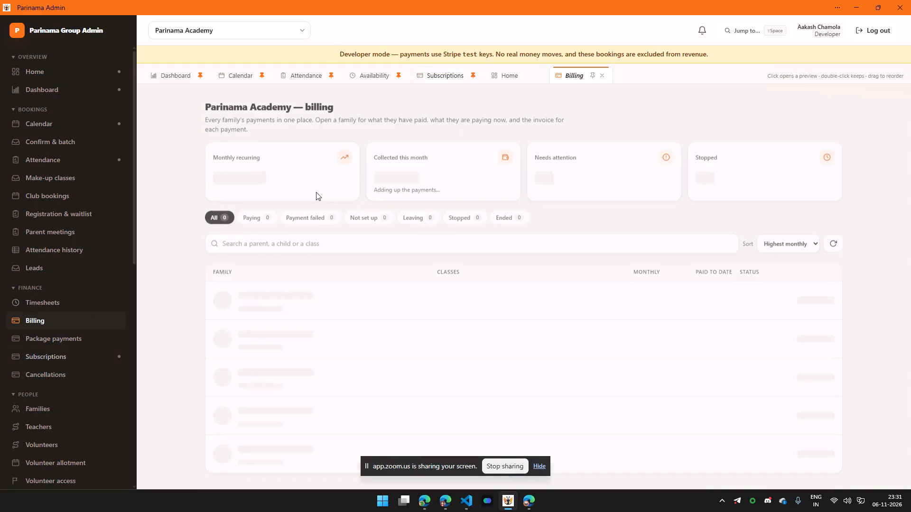
{"action": "left_click", "coordinate": [595, 75]}
{"action": "left_click_drag", "start_coordinate": [510, 75], "coordinate": [490, 71]}
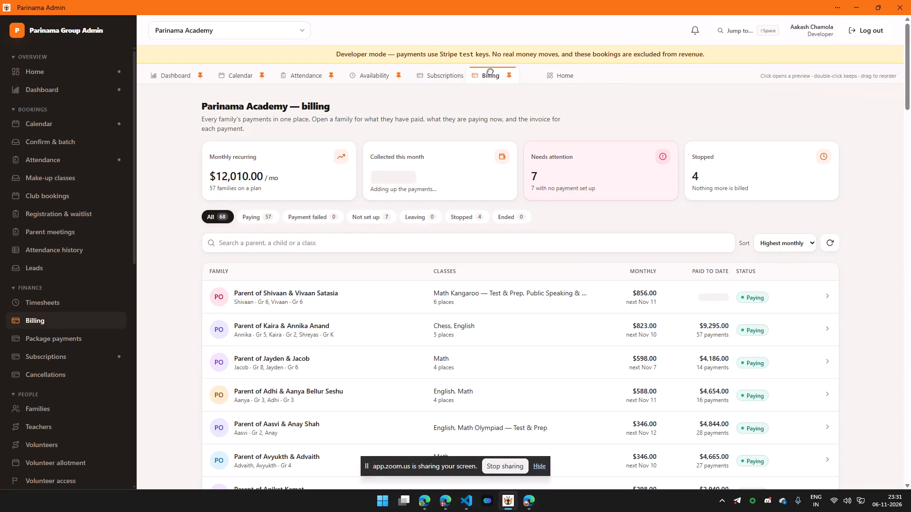
{"action": "left_click_drag", "start_coordinate": [490, 71], "coordinate": [491, 71]}
Filter Billing to Not set up families, open the details for Anjani's parent and highlight her Chess class.
{"action": "left_click", "coordinate": [362, 218]}
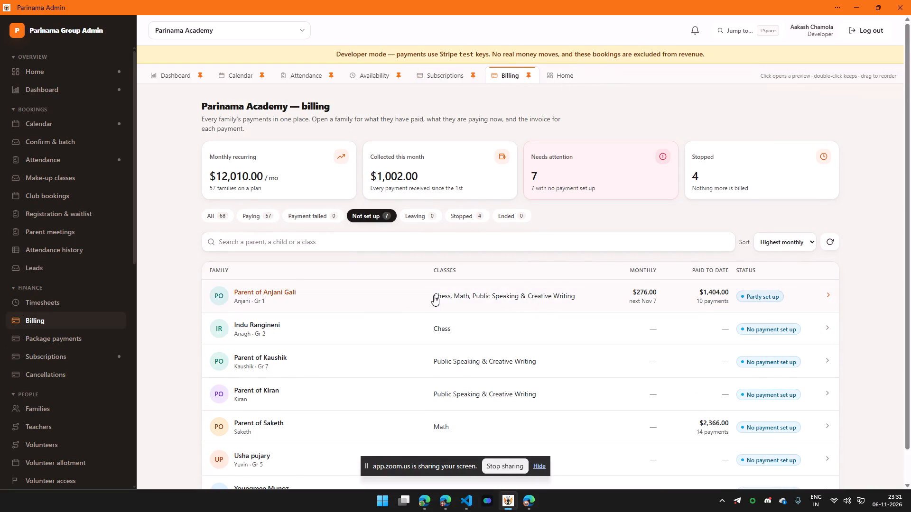
{"action": "left_click", "coordinate": [368, 308]}
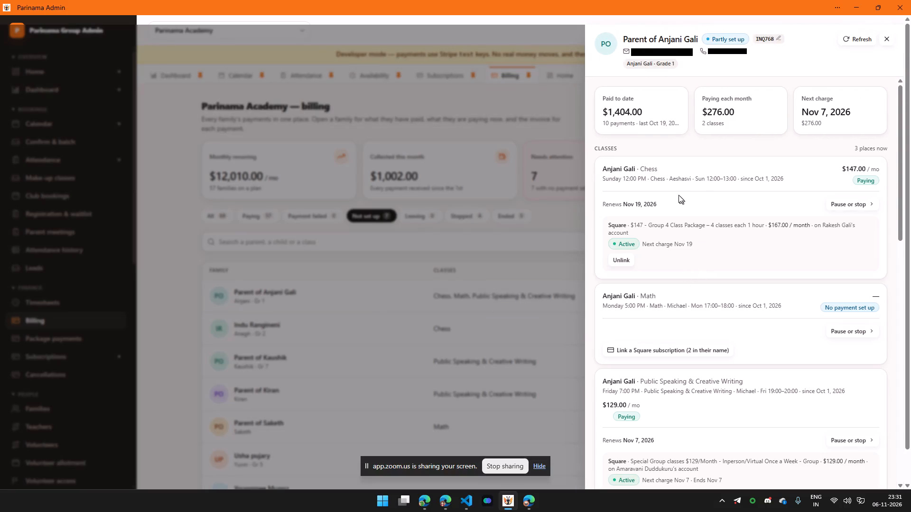
{"action": "left_click_drag", "start_coordinate": [812, 178], "coordinate": [607, 170]}
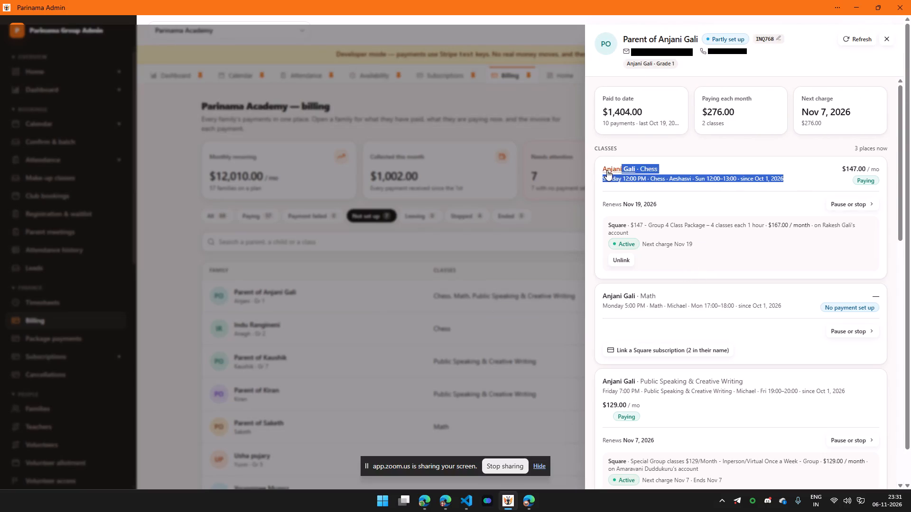
{"action": "left_click_drag", "start_coordinate": [607, 170], "coordinate": [592, 170]}
{"action": "left_click", "coordinate": [714, 176]}
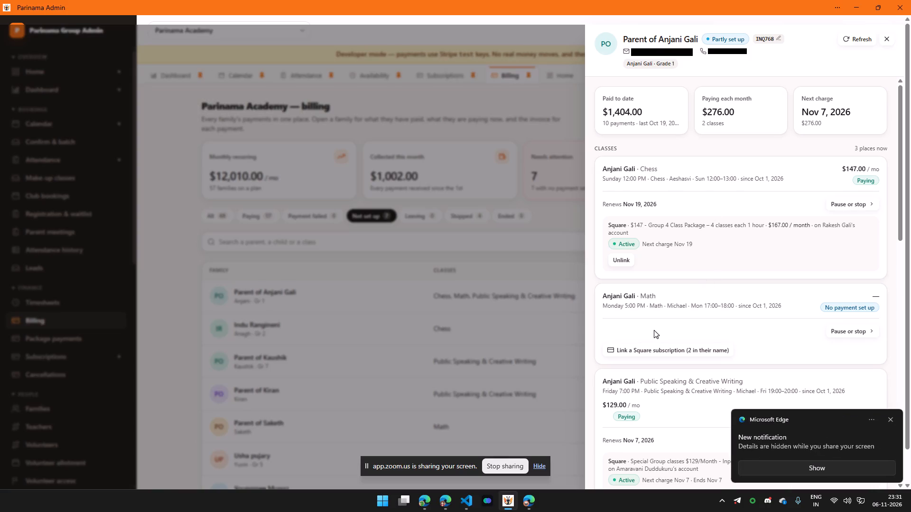
Link the "$147 - Group 4 Class Package – 4 classes each 1 hour" Square subscription to Anjani's Math class.
{"action": "left_click", "coordinate": [686, 348]}
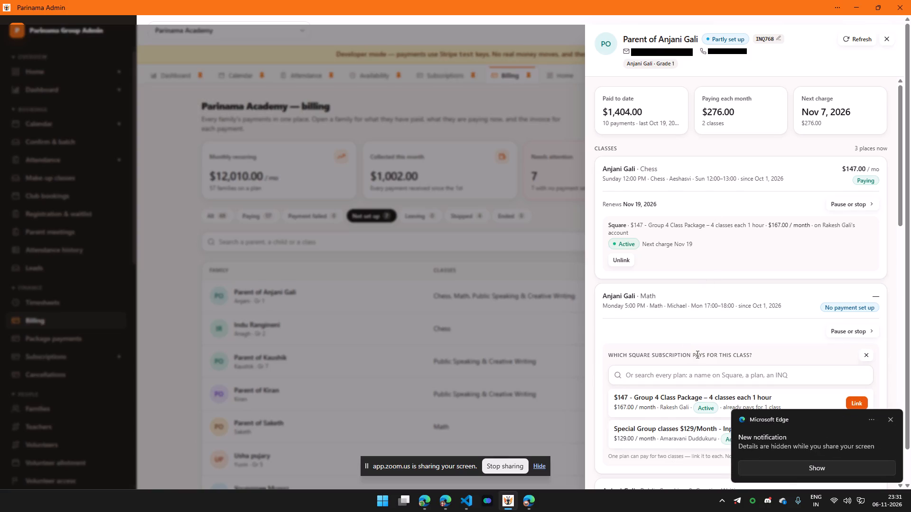
{"action": "scroll", "coordinate": [697, 354], "scroll_direction": "down", "scroll_amount": 2}
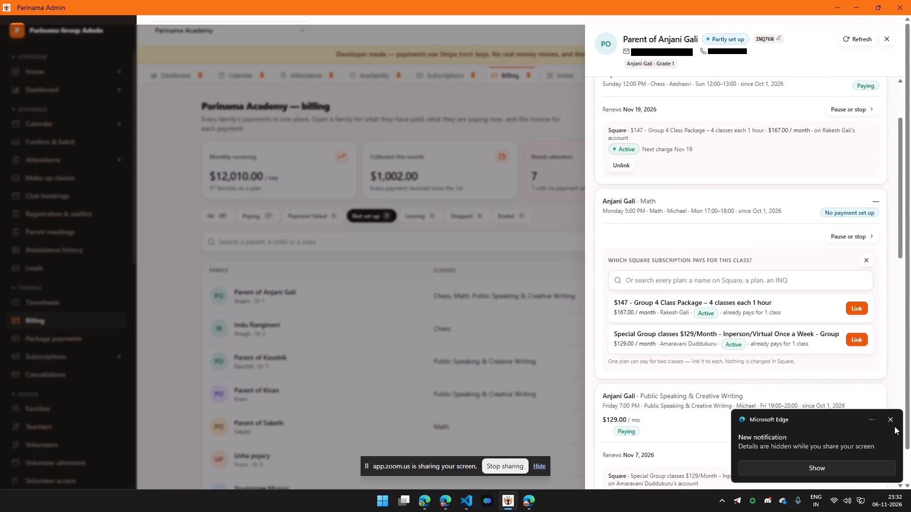
{"action": "left_click", "coordinate": [886, 419]}
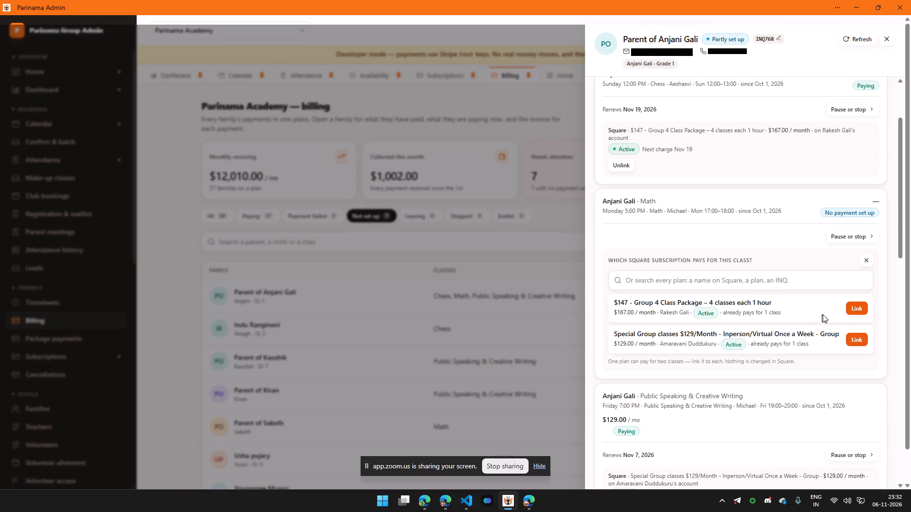
{"action": "left_click", "coordinate": [860, 308]}
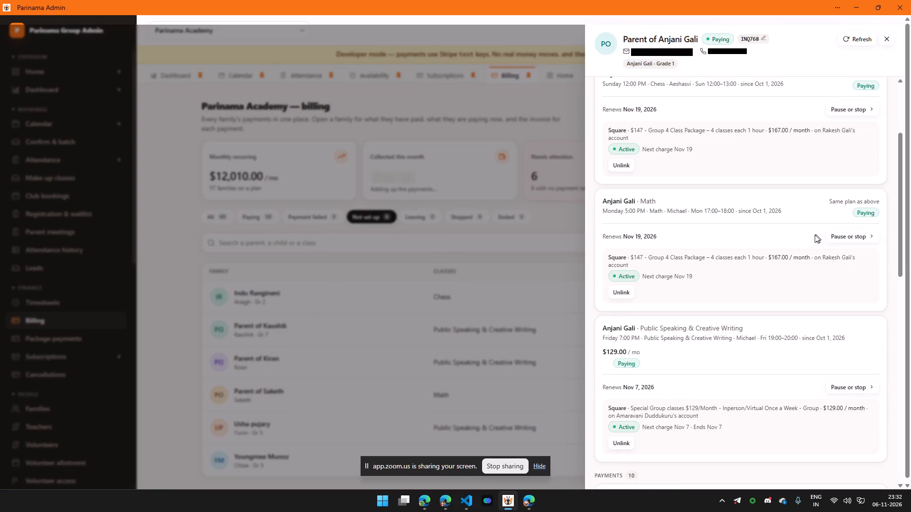
Open the stop options for Anjani's Public Speaking & Creative Writing class from its subscription, keeping Nothing more to pay as the last billing.
{"action": "scroll", "coordinate": [722, 316], "scroll_direction": "down", "scroll_amount": 2}
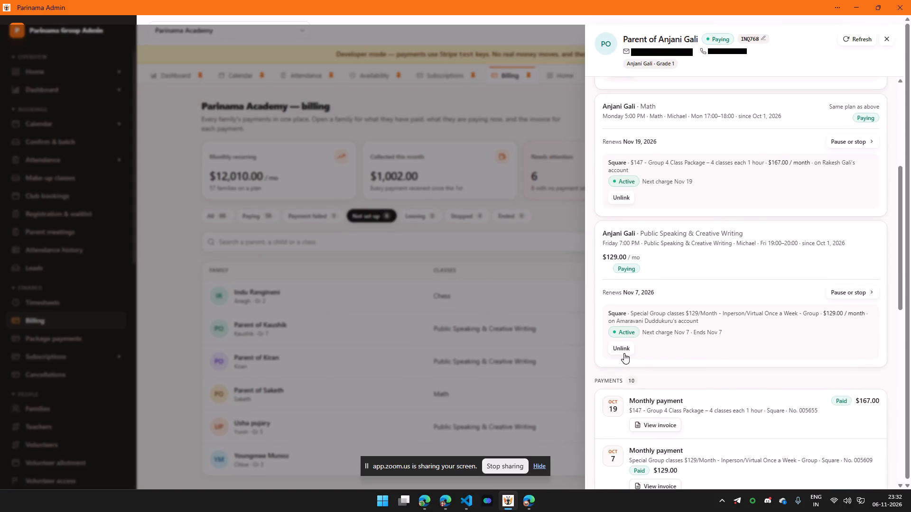
{"action": "left_click", "coordinate": [855, 292]}
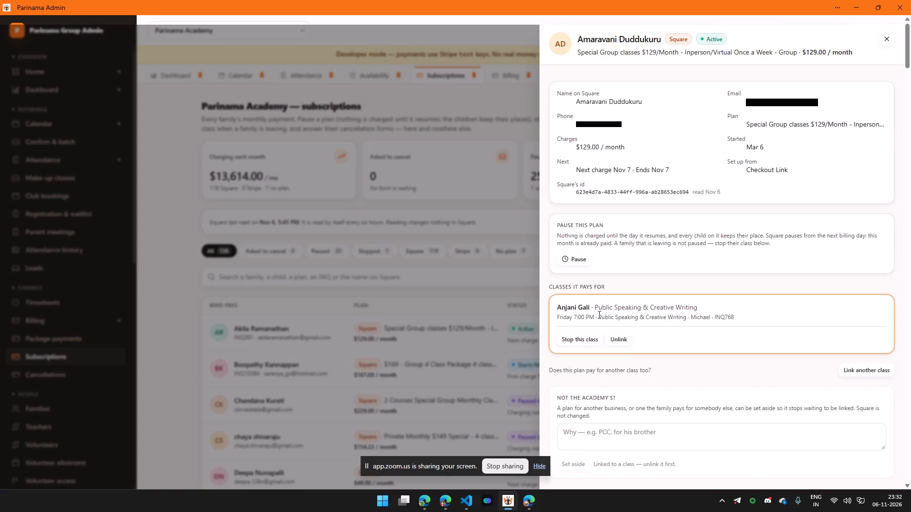
{"action": "scroll", "coordinate": [576, 342], "scroll_direction": "down", "scroll_amount": 3}
{"action": "scroll", "coordinate": [499, 342], "scroll_direction": "up", "scroll_amount": 2}
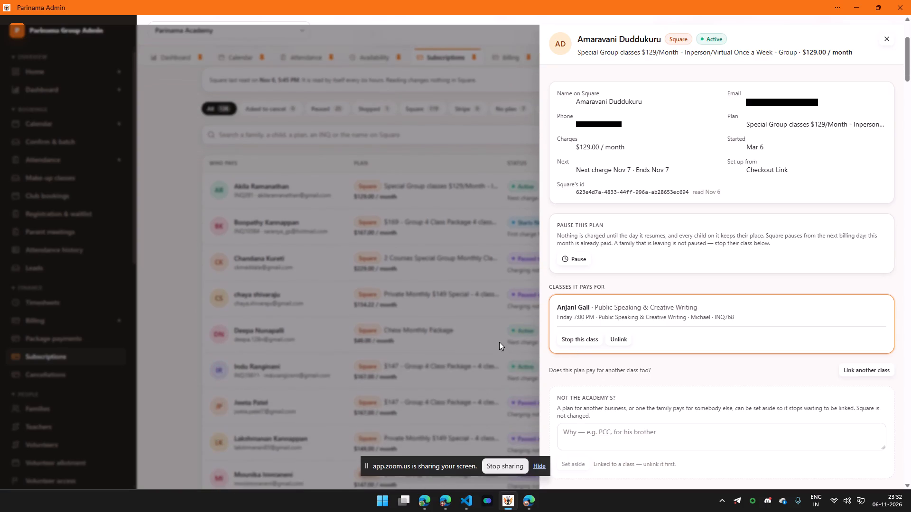
{"action": "scroll", "coordinate": [499, 342], "scroll_direction": "up", "scroll_amount": 7}
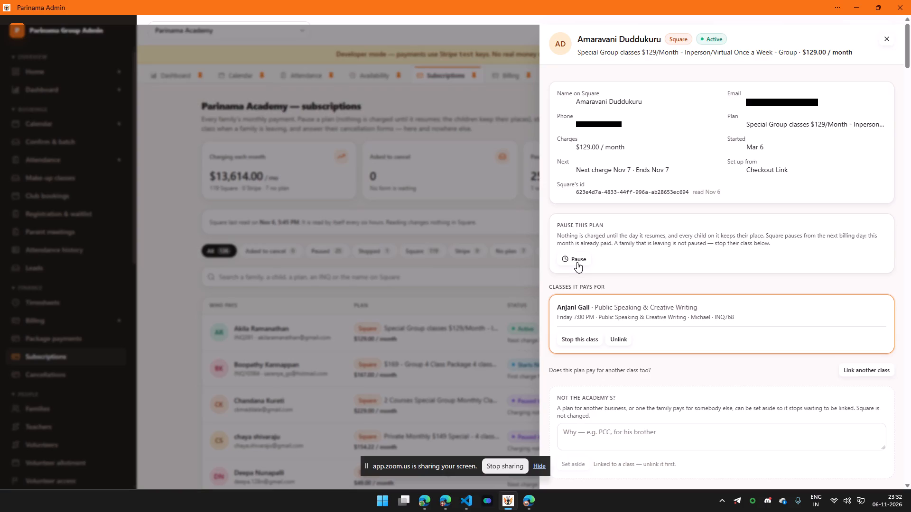
{"action": "left_click", "coordinate": [591, 338]}
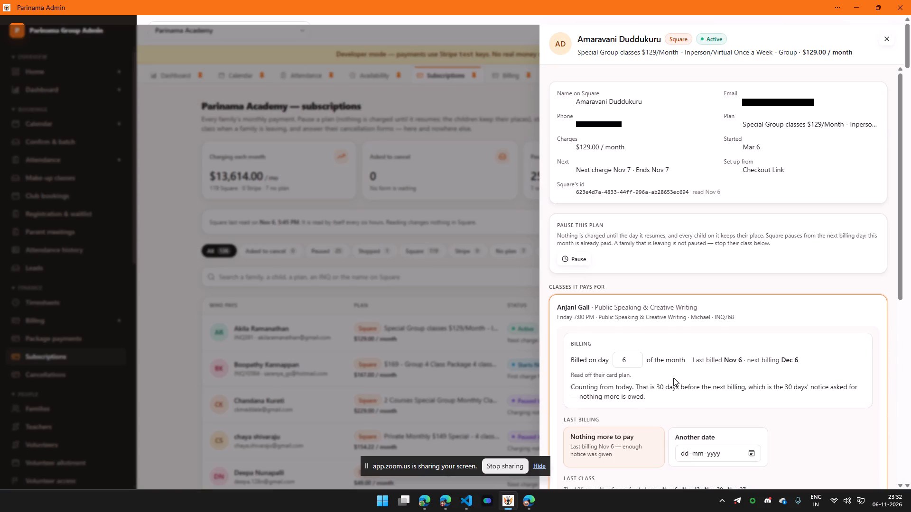
{"action": "scroll", "coordinate": [674, 378], "scroll_direction": "down", "scroll_amount": 2}
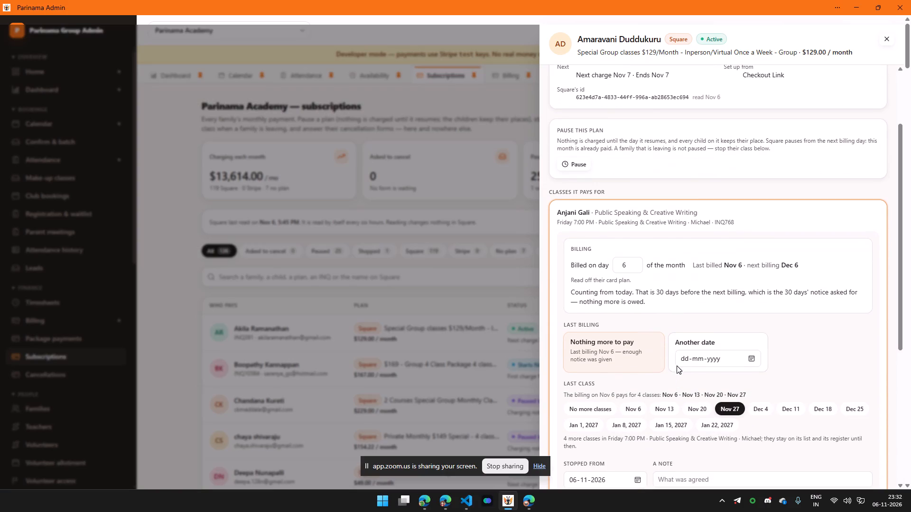
{"action": "double_click", "coordinate": [616, 356]}
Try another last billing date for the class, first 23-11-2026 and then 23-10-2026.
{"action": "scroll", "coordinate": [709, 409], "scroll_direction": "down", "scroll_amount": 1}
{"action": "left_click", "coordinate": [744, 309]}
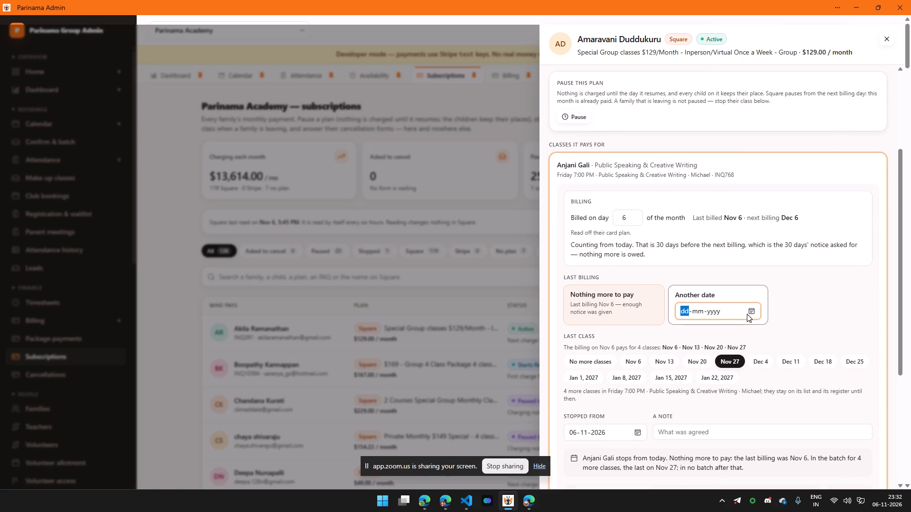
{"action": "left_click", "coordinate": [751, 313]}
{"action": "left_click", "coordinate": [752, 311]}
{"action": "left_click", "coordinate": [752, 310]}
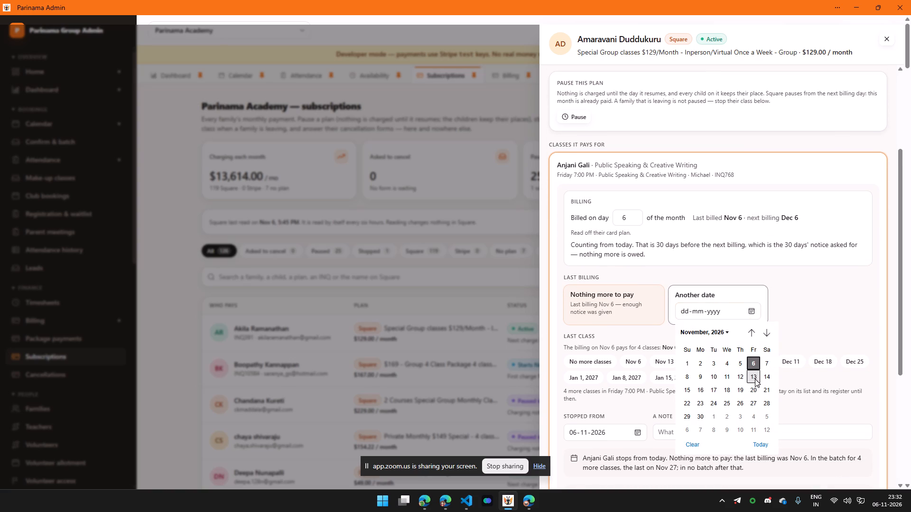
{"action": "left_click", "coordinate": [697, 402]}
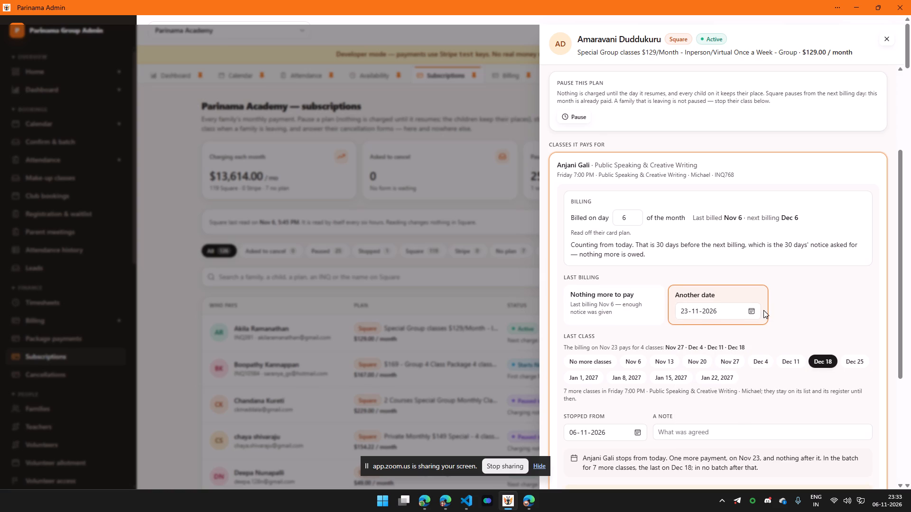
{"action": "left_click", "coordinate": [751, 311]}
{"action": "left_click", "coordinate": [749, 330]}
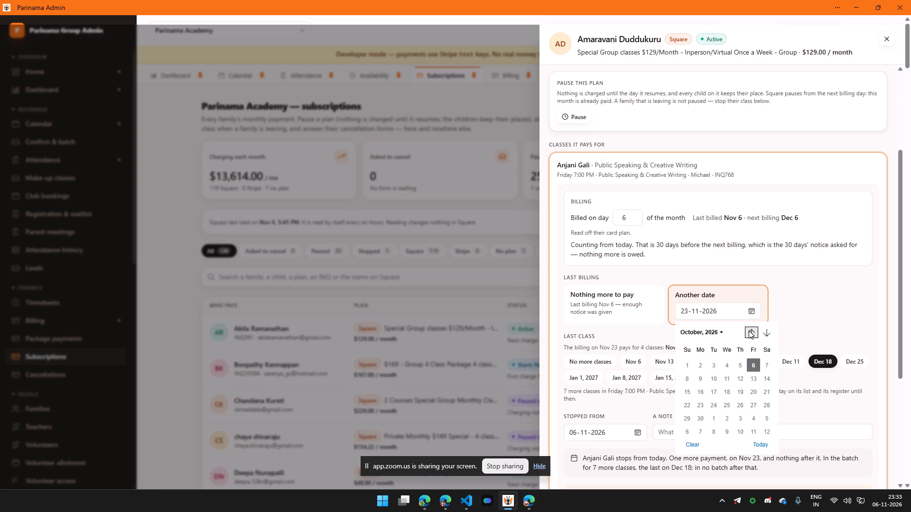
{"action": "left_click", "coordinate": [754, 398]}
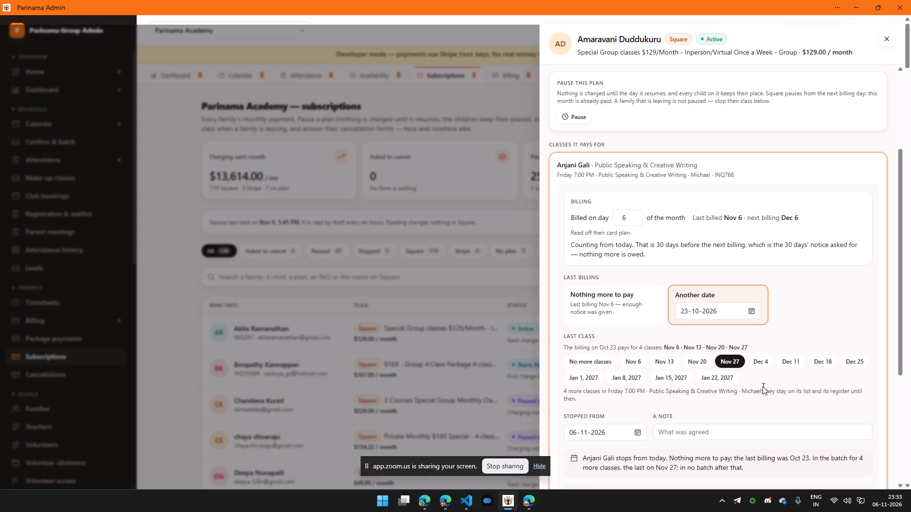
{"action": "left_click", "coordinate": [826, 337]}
Set the last class to No more classes and the last billing to Nothing more to pay, highlighting the paid classes and class details.
{"action": "left_click", "coordinate": [727, 359]}
{"action": "left_click", "coordinate": [593, 363]}
{"action": "left_click", "coordinate": [626, 313]}
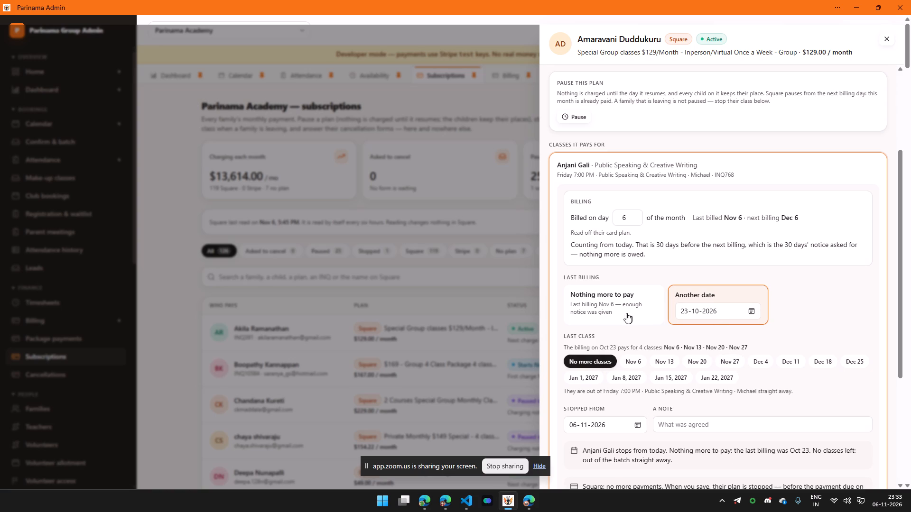
{"action": "left_click", "coordinate": [585, 359]}
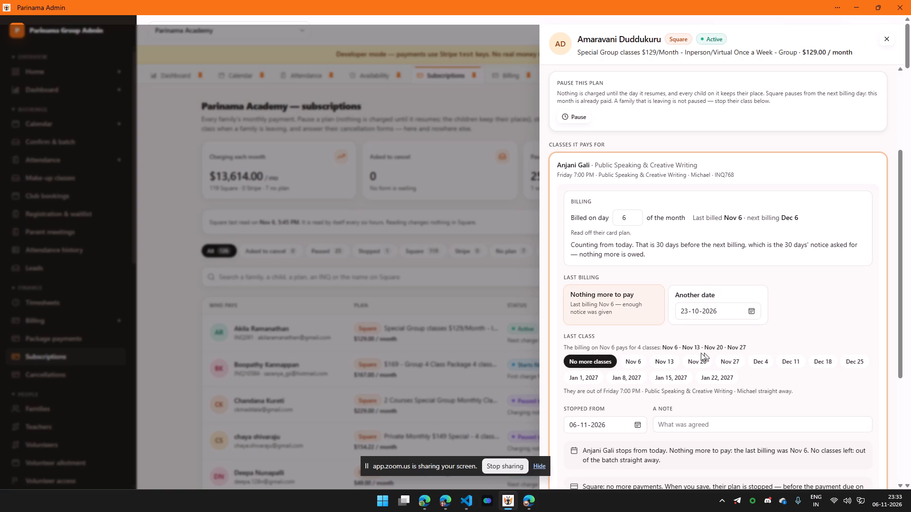
{"action": "left_click_drag", "start_coordinate": [656, 349], "coordinate": [696, 346]}
{"action": "triple_click", "coordinate": [619, 347]}
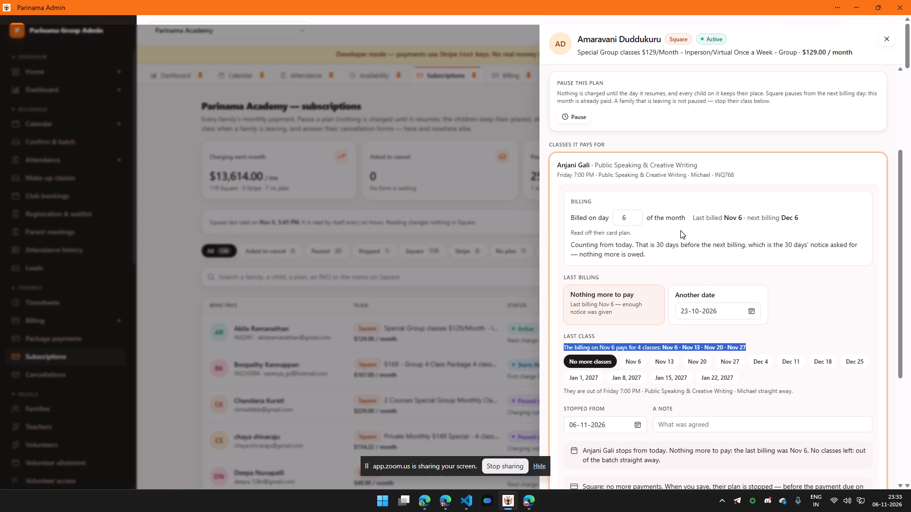
{"action": "left_click_drag", "start_coordinate": [554, 161], "coordinate": [752, 184]}
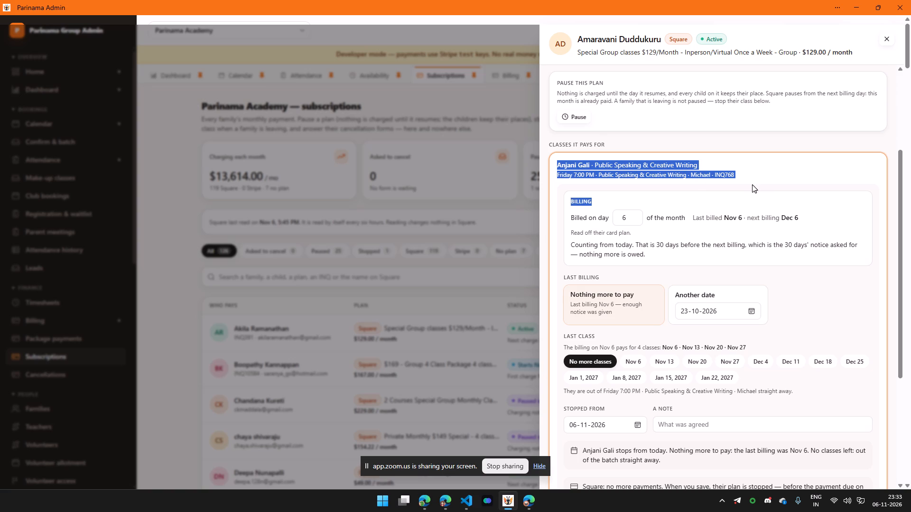
{"action": "left_click_drag", "start_coordinate": [752, 184], "coordinate": [749, 177]}
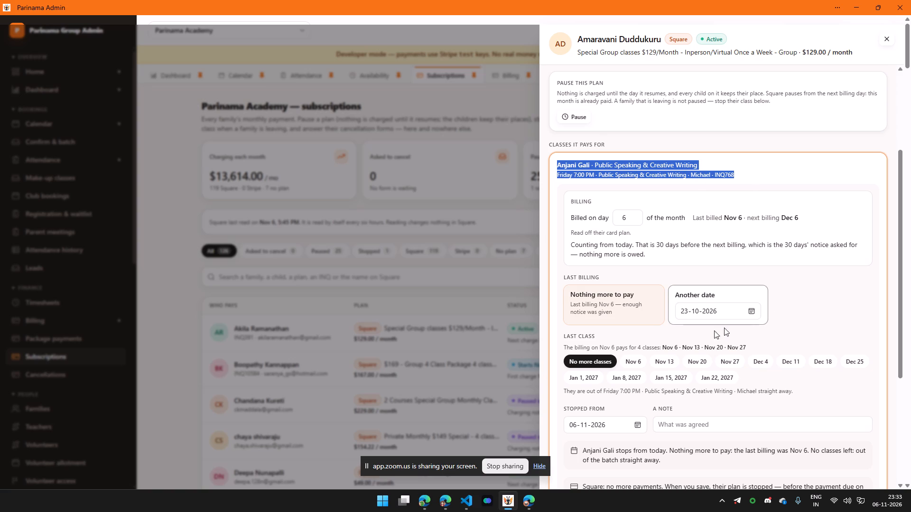
Set the class's Stopped from date to 23-10-2026.
{"action": "scroll", "coordinate": [617, 413], "scroll_direction": "down", "scroll_amount": 2}
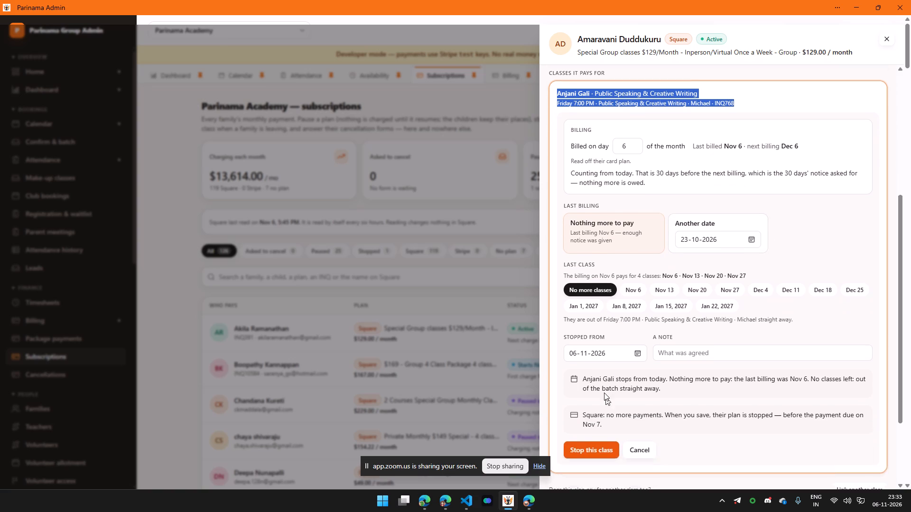
{"action": "left_click", "coordinate": [641, 330]}
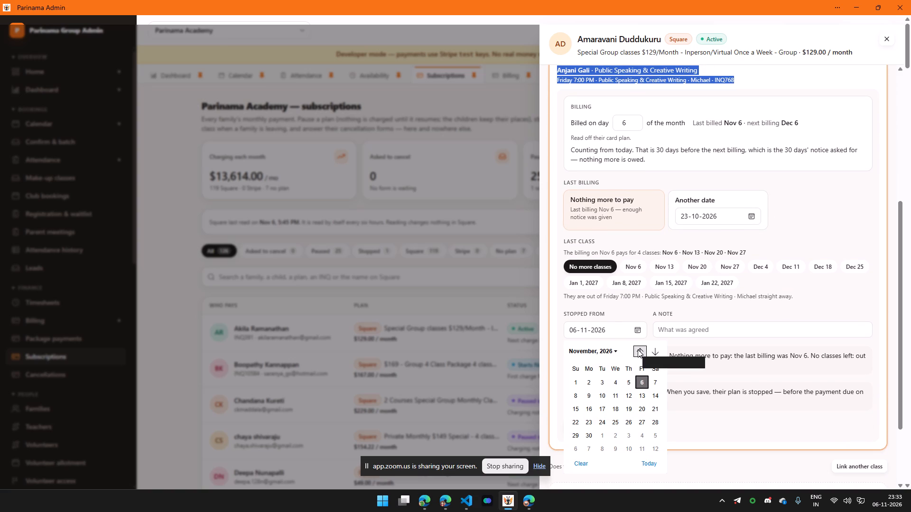
{"action": "left_click", "coordinate": [638, 349]}
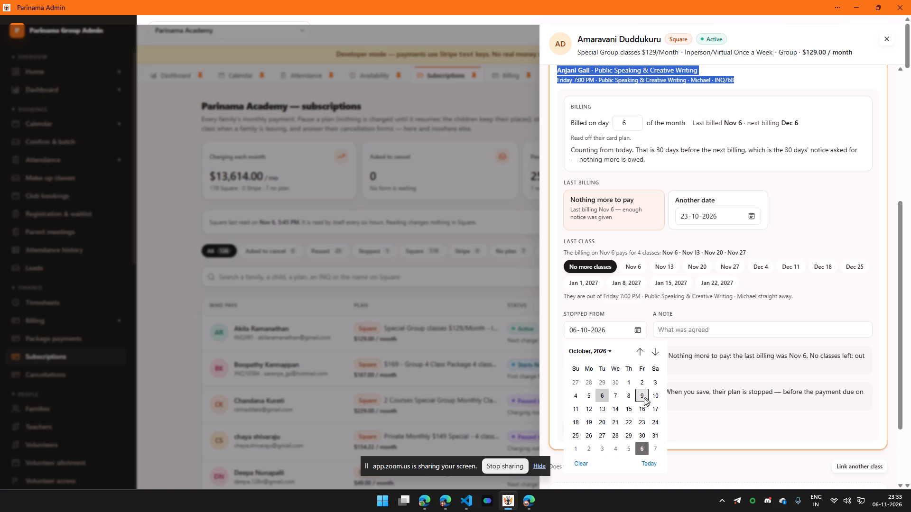
{"action": "left_click", "coordinate": [646, 421]}
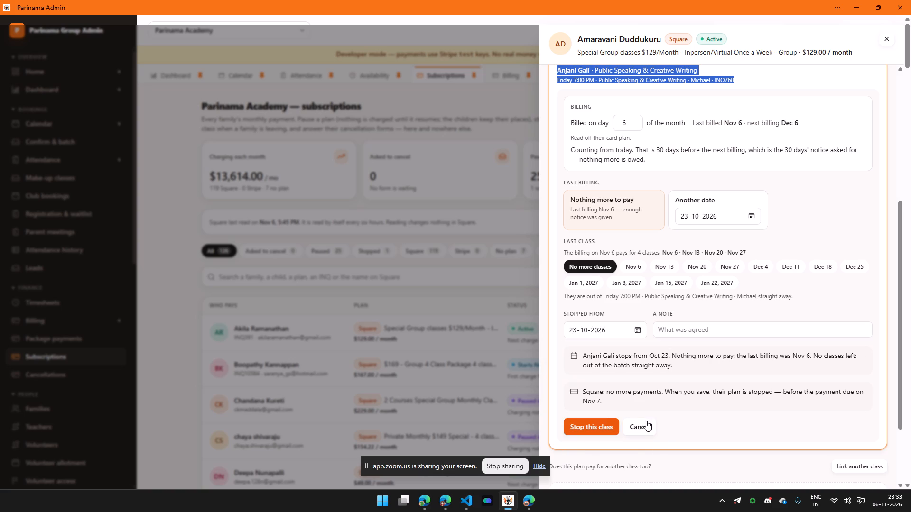
{"action": "left_click_drag", "start_coordinate": [609, 330], "coordinate": [553, 329]}
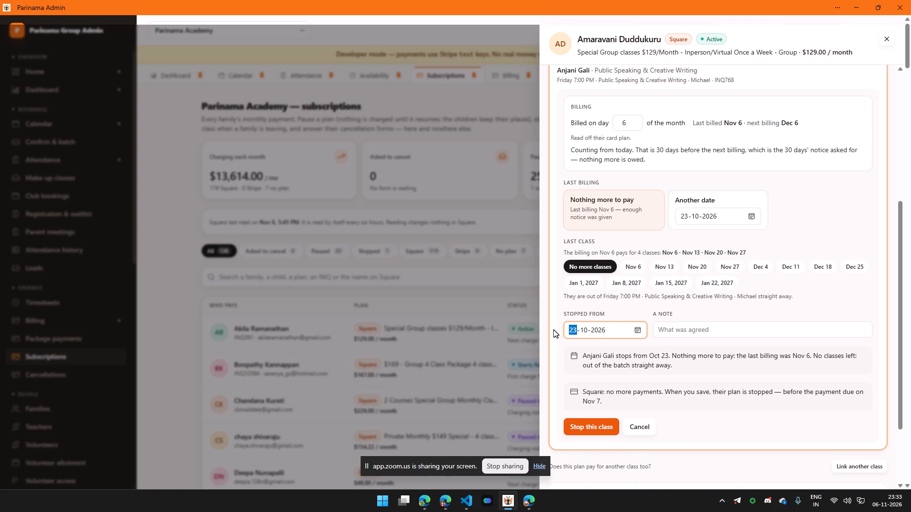
{"action": "left_click_drag", "start_coordinate": [553, 329], "coordinate": [598, 333]}
{"action": "left_click", "coordinate": [621, 359]}
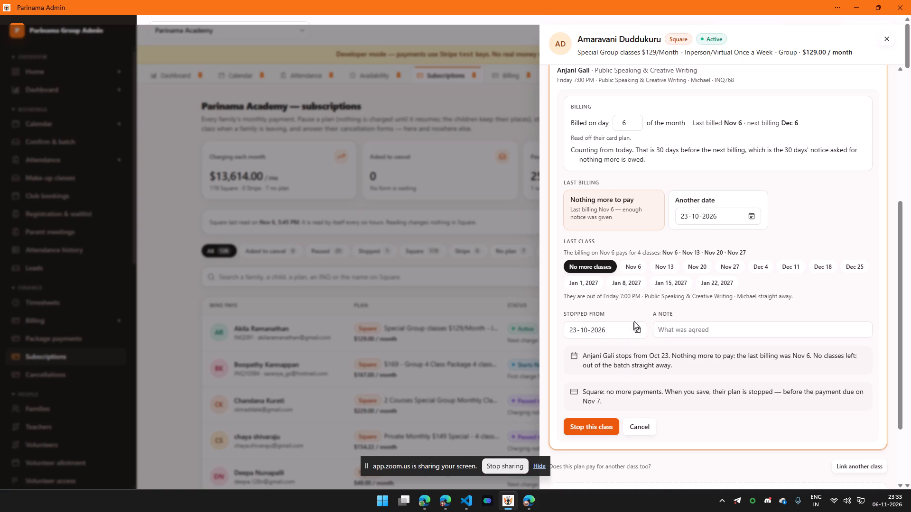
Examine the billing section of Anjani's class, highlighting the explanation of the 30 days' notice before the next billing.
{"action": "scroll", "coordinate": [647, 329], "scroll_direction": "up", "scroll_amount": 1}
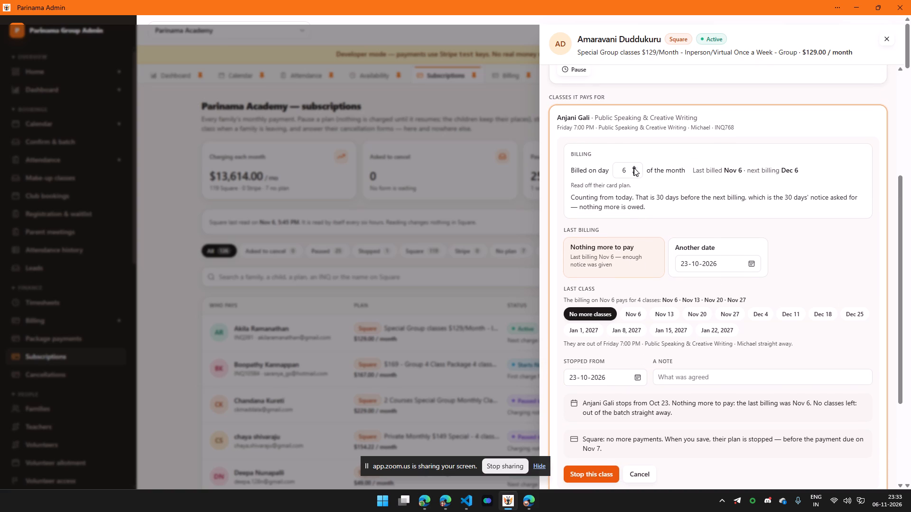
{"action": "left_click_drag", "start_coordinate": [753, 172], "coordinate": [731, 173]}
{"action": "left_click", "coordinate": [778, 173]}
{"action": "left_click_drag", "start_coordinate": [634, 195], "coordinate": [754, 196]}
{"action": "left_click", "coordinate": [790, 205]}
{"action": "left_click_drag", "start_coordinate": [760, 197], "coordinate": [808, 196]}
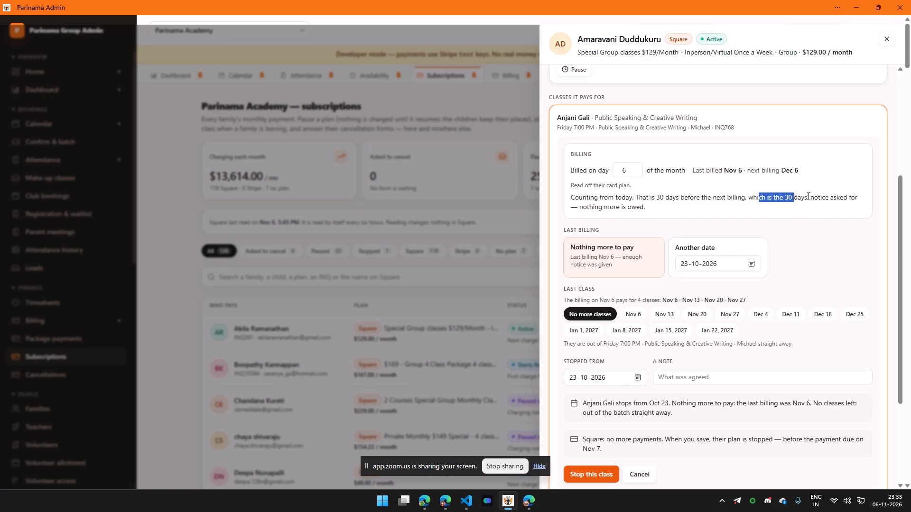
{"action": "left_click_drag", "start_coordinate": [808, 196], "coordinate": [809, 196]}
{"action": "left_click", "coordinate": [728, 203]}
Examine the class's last billed and next billing dates, the billing day and its source, and the start of the notice explanation.
{"action": "scroll", "coordinate": [617, 184], "scroll_direction": "up", "scroll_amount": 1}
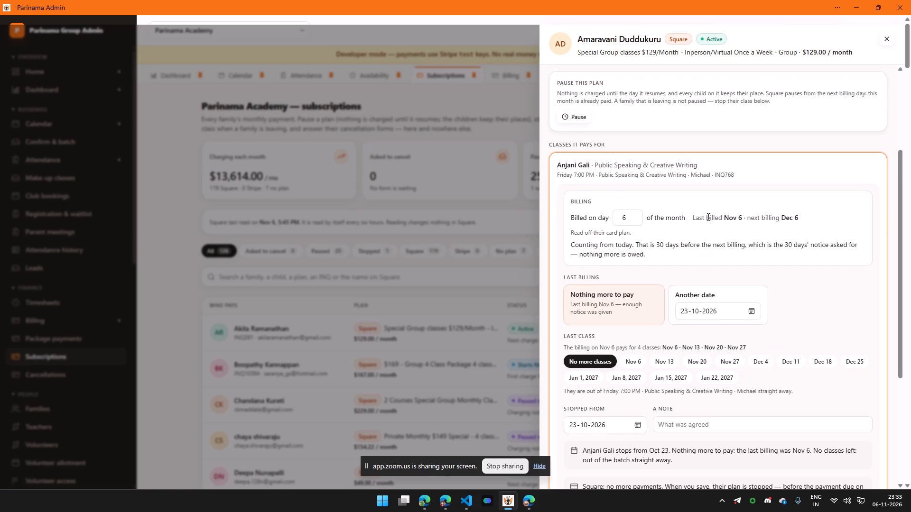
{"action": "left_click_drag", "start_coordinate": [691, 215], "coordinate": [749, 213]}
{"action": "left_click", "coordinate": [753, 224]}
{"action": "left_click_drag", "start_coordinate": [744, 218], "coordinate": [715, 218]}
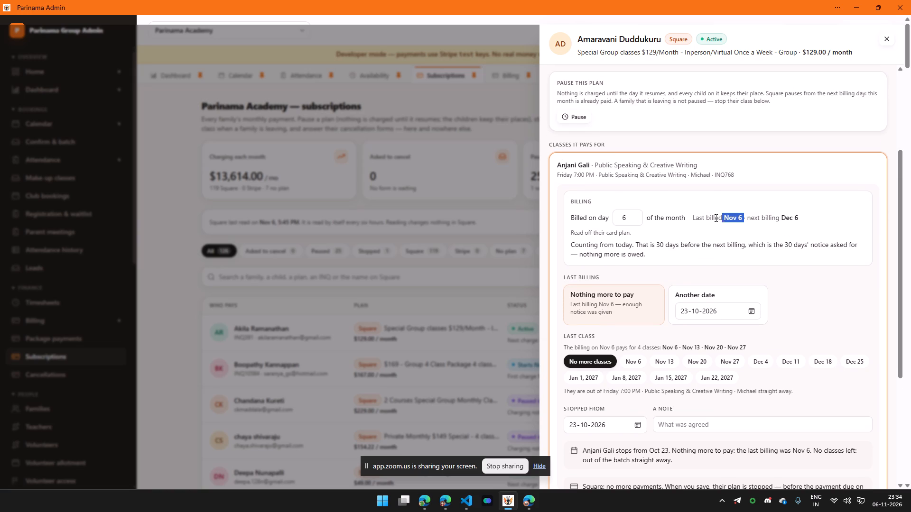
{"action": "left_click_drag", "start_coordinate": [715, 218], "coordinate": [689, 216]}
{"action": "triple_click", "coordinate": [721, 221]}
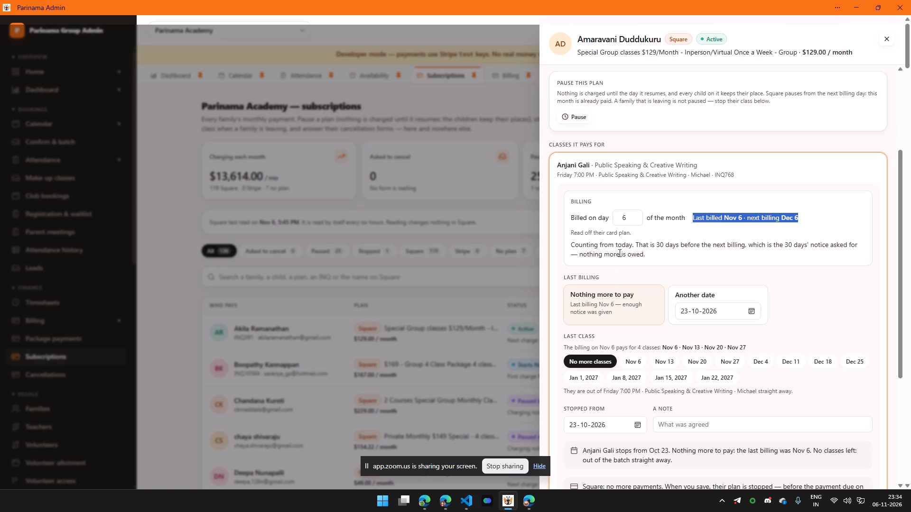
{"action": "left_click", "coordinate": [628, 222]}
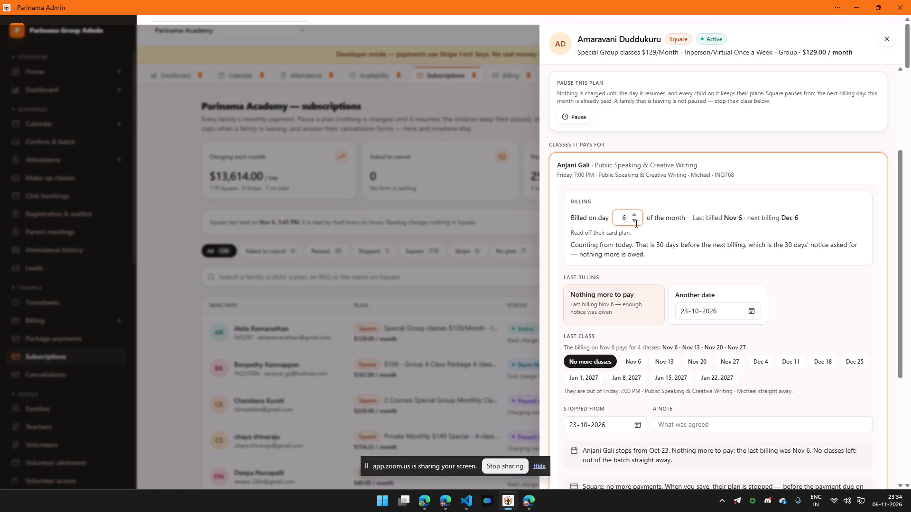
{"action": "left_click_drag", "start_coordinate": [588, 233], "coordinate": [639, 233]}
{"action": "left_click", "coordinate": [597, 248]}
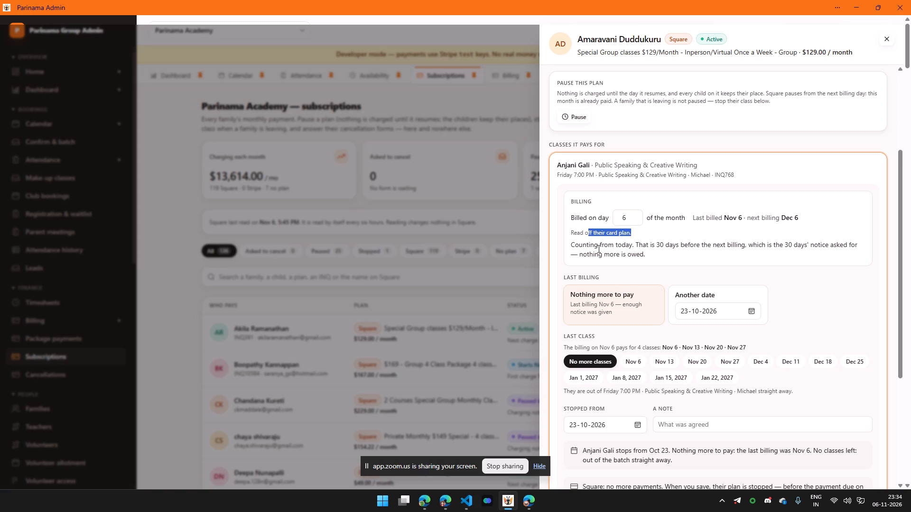
{"action": "left_click_drag", "start_coordinate": [573, 246], "coordinate": [643, 245]}
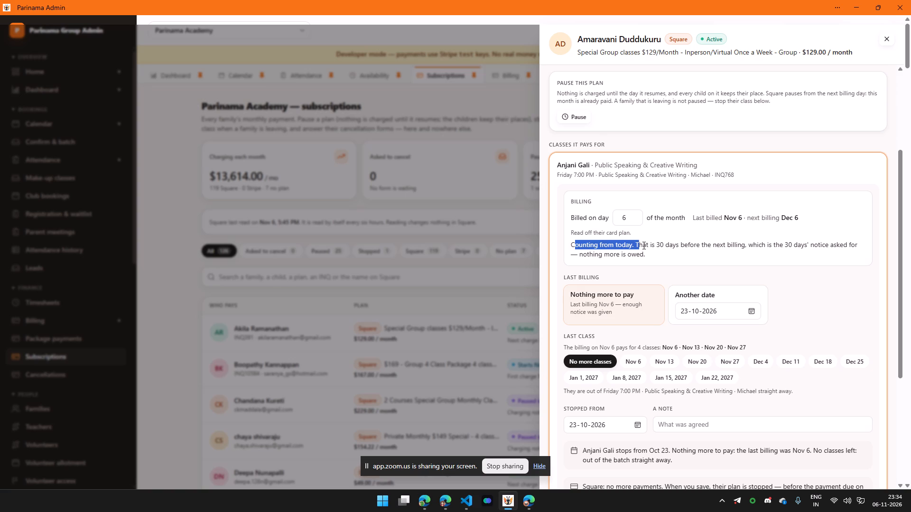
{"action": "left_click_drag", "start_coordinate": [643, 245], "coordinate": [654, 245]}
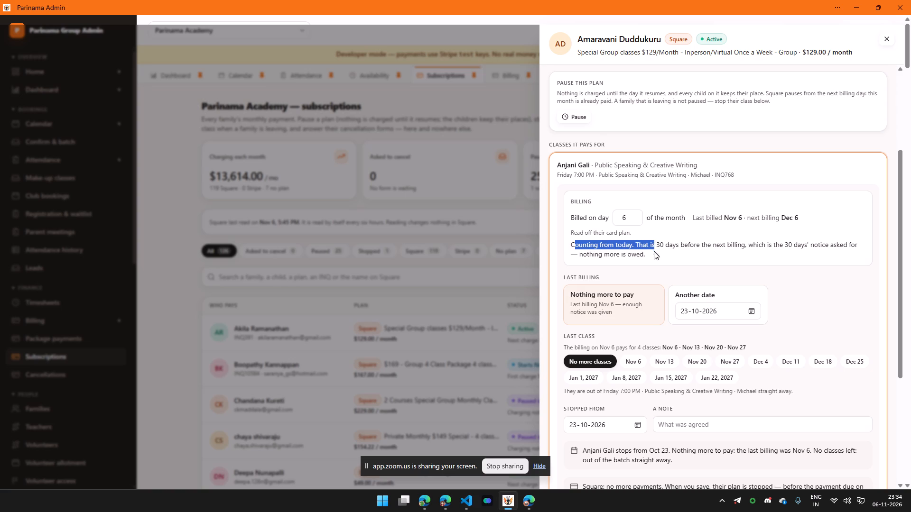
{"action": "left_click", "coordinate": [654, 256]}
Enter the note "they paid on oct 6 and closed it on oct 23," in the class's stop options.
{"action": "scroll", "coordinate": [651, 266], "scroll_direction": "down", "scroll_amount": 5}
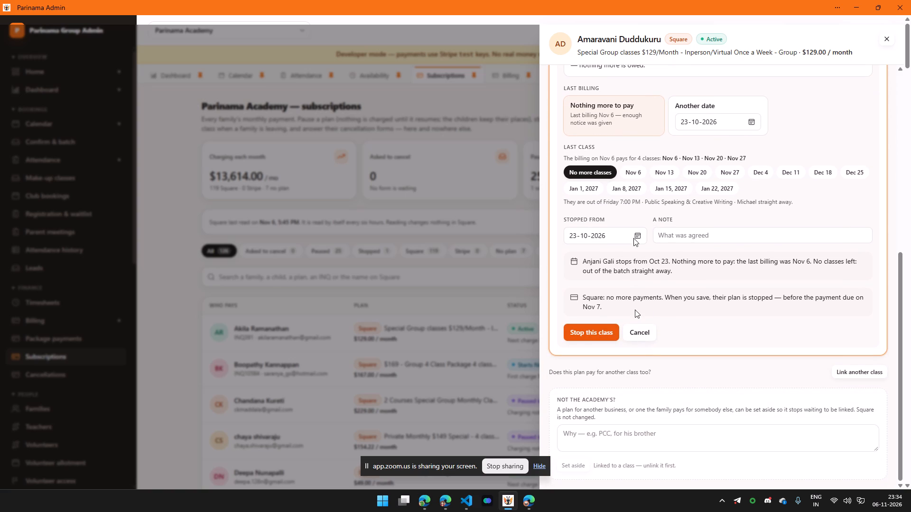
{"action": "left_click", "coordinate": [695, 242]}
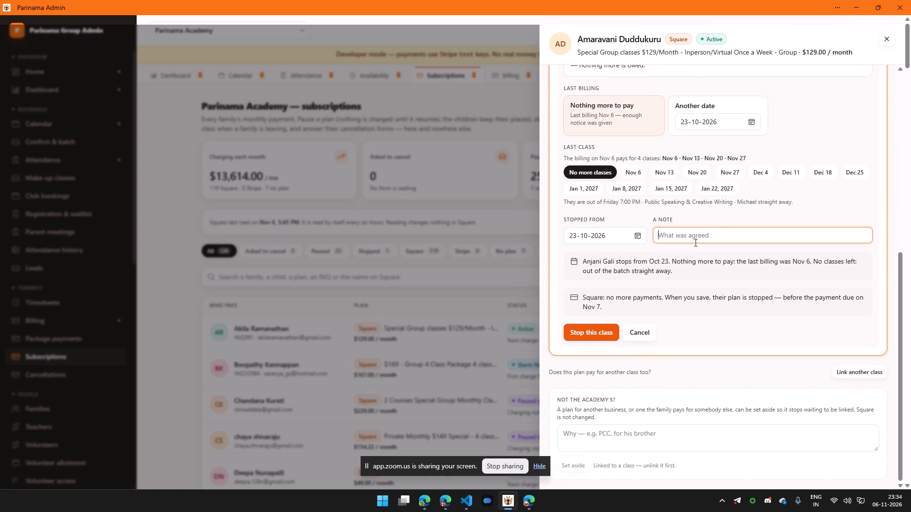
{"action": "type", "text": "er"}
{"action": "key", "text": "space"}
{"action": "key", "text": "BackSpace"}
{"action": "key", "text": "BackSpace"}
{"action": "key", "text": "BackSpace"}
{"action": "type", "text": "rt"}
{"action": "key", "text": "BackSpace"}
{"action": "key", "text": "BackSpace"}
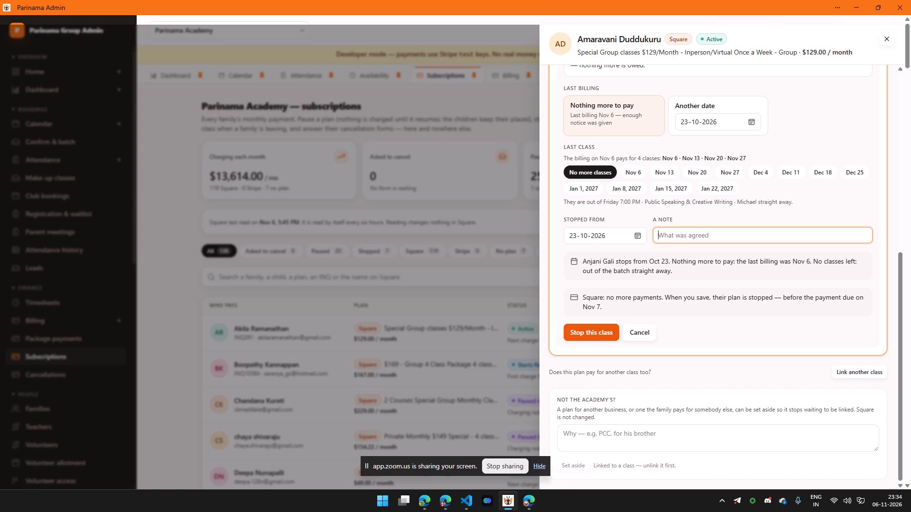
{"action": "key", "text": "BackSpace"}
{"action": "type", "text": "er"}
{"action": "key", "text": "space"}
{"action": "key", "text": "BackSpace"}
{"action": "key", "text": "BackSpace"}
{"action": "key", "text": "BackSpace"}
{"action": "type", "text": "yjru"}
{"action": "key", "text": "space"}
{"action": "key", "text": "BackSpace"}
{"action": "key", "text": "BackSpace"}
{"action": "key", "text": "BackSpace"}
{"action": "key", "text": "BackSpace"}
{"action": "key", "text": "BackSpace"}
{"action": "key", "text": "BackSpace"}
{"action": "key", "text": "y"}
{"action": "key", "text": "BackSpace"}
{"action": "key", "text": "BackSpace"}
{"action": "type", "text": "they"}
{"action": "key", "text": "space"}
{"action": "type", "text": "paid on"}
{"action": "key", "text": "space"}
{"action": "type", "text": "oct 6 and closed it on"}
{"action": "key", "text": "space"}
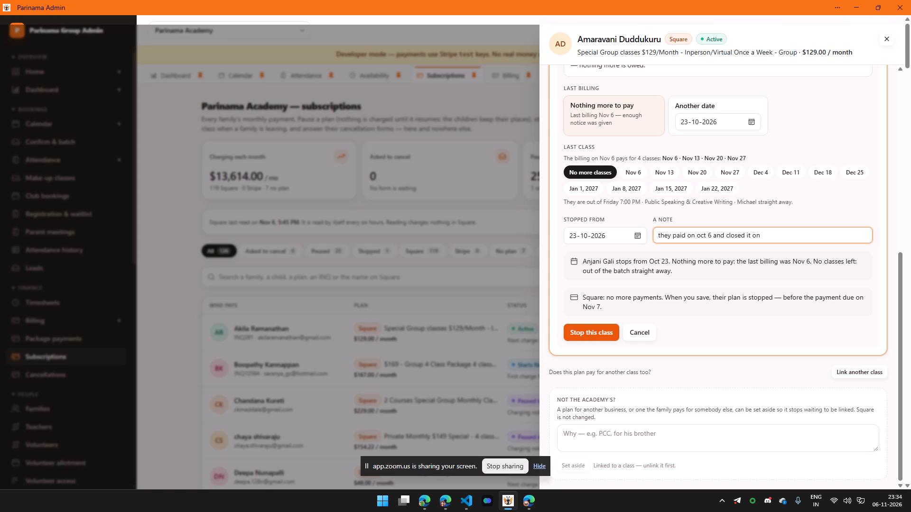
{"action": "type", "text": "oct 234"}
{"action": "key", "text": "BackSpace"}
{"action": "key", "text": "space"}
{"action": "type", "text": "and"}
{"action": "key", "text": "space"}
{"action": "key", "text": "BackSpace"}
{"action": "key", "text": "BackSpace"}
{"action": "key", "text": "BackSpace"}
{"action": "key", "text": "BackSpace"}
{"action": "key", "text": "comma"}
{"action": "key", "text": "BackSpace"}
{"action": "key", "text": "BackSpace"}
{"action": "type", "text": ","}
{"action": "key", "text": "space"}
Review the class's billing and stop settings, highlighting the summaries of what happens to the Square plan and the class.
{"action": "scroll", "coordinate": [596, 138], "scroll_direction": "up", "scroll_amount": 1}
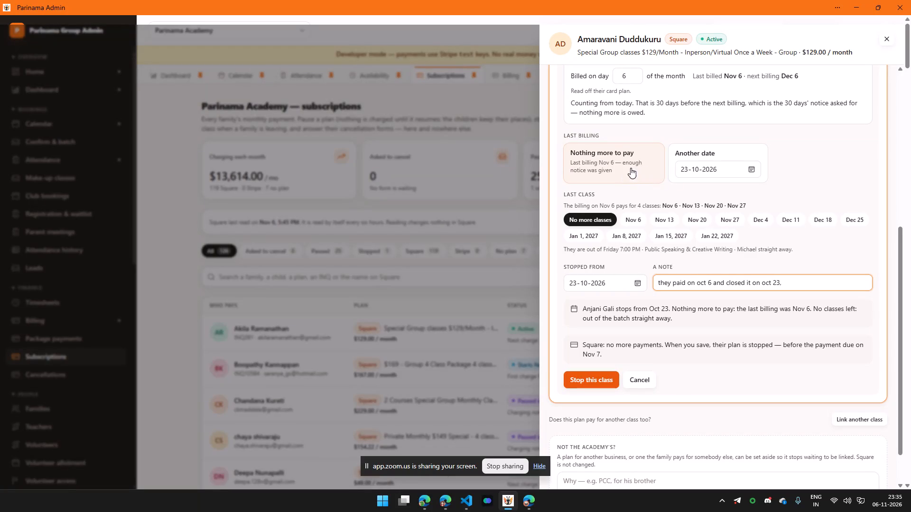
{"action": "scroll", "coordinate": [602, 174], "scroll_direction": "up", "scroll_amount": 2}
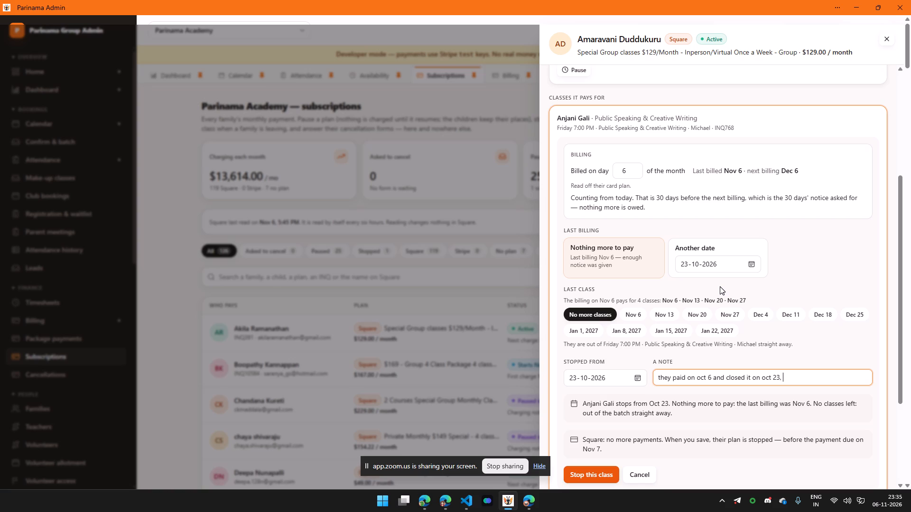
{"action": "scroll", "coordinate": [720, 286], "scroll_direction": "down", "scroll_amount": 2}
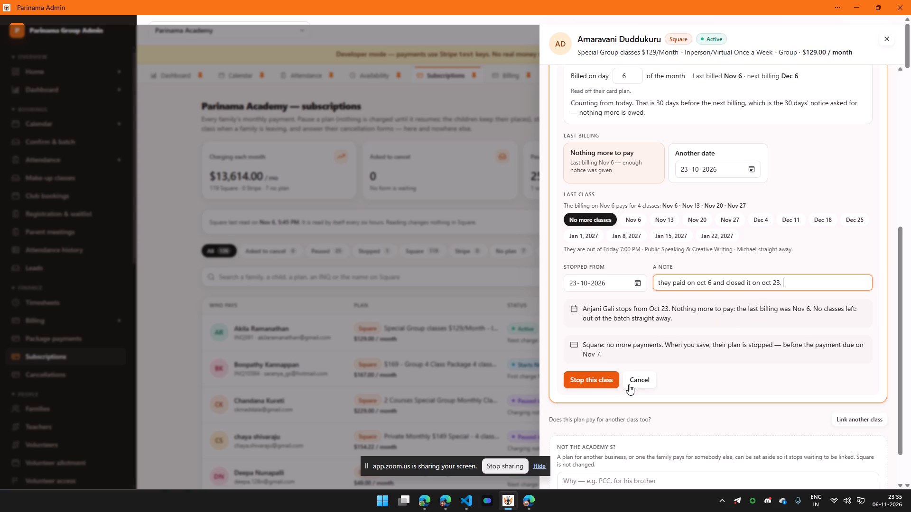
{"action": "left_click_drag", "start_coordinate": [693, 351], "coordinate": [794, 342]}
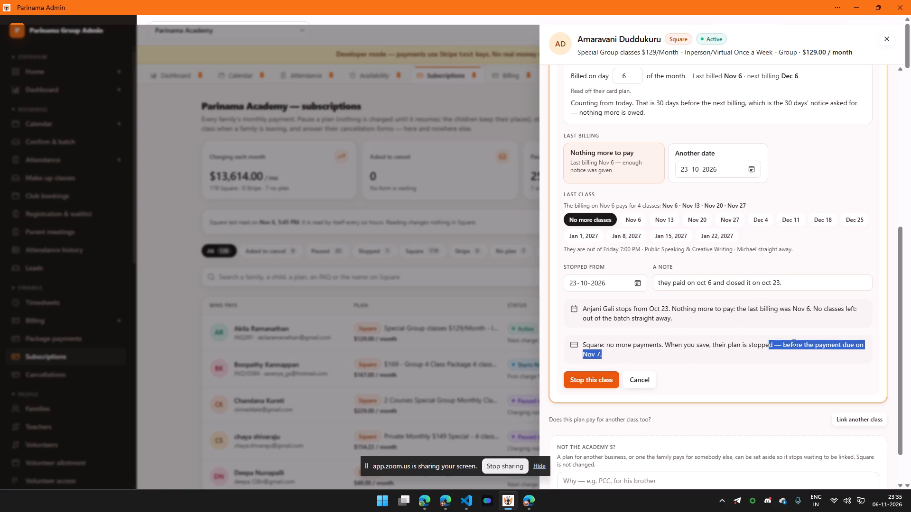
{"action": "left_click_drag", "start_coordinate": [794, 342], "coordinate": [707, 344]}
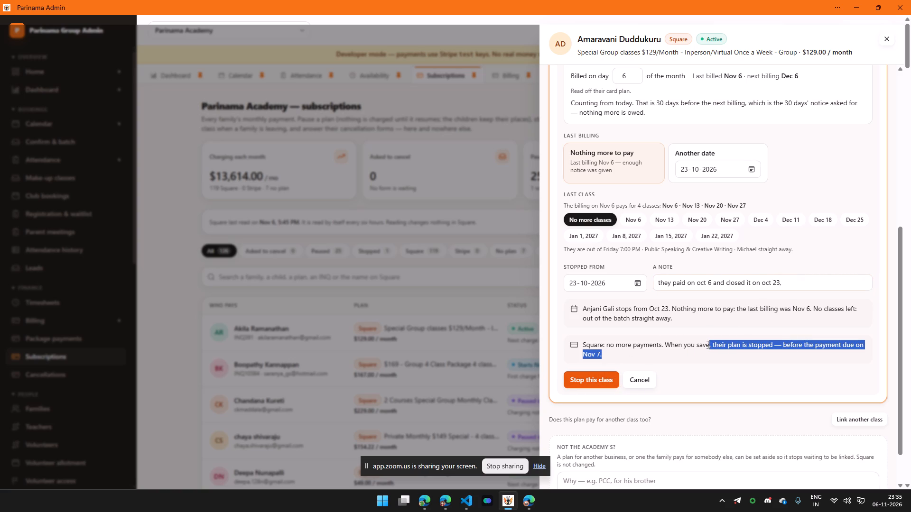
{"action": "left_click_drag", "start_coordinate": [707, 344], "coordinate": [596, 344]}
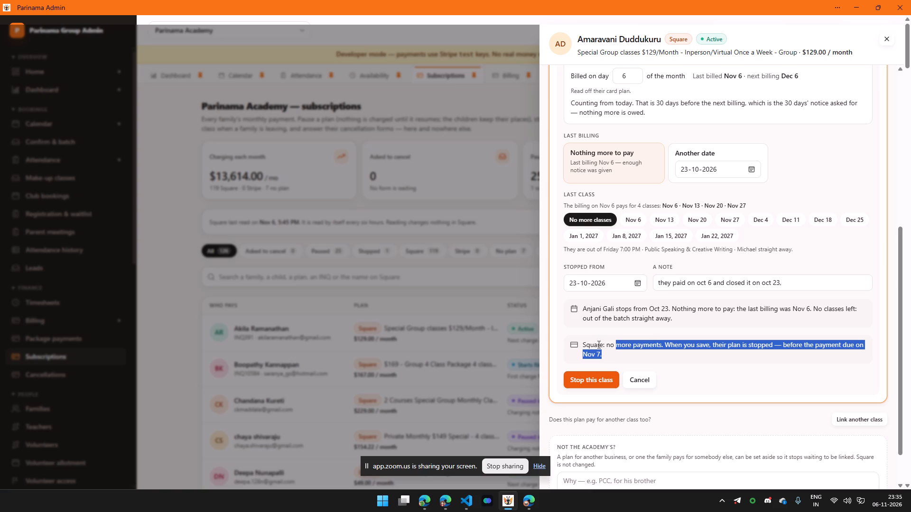
{"action": "left_click_drag", "start_coordinate": [596, 344], "coordinate": [581, 343]}
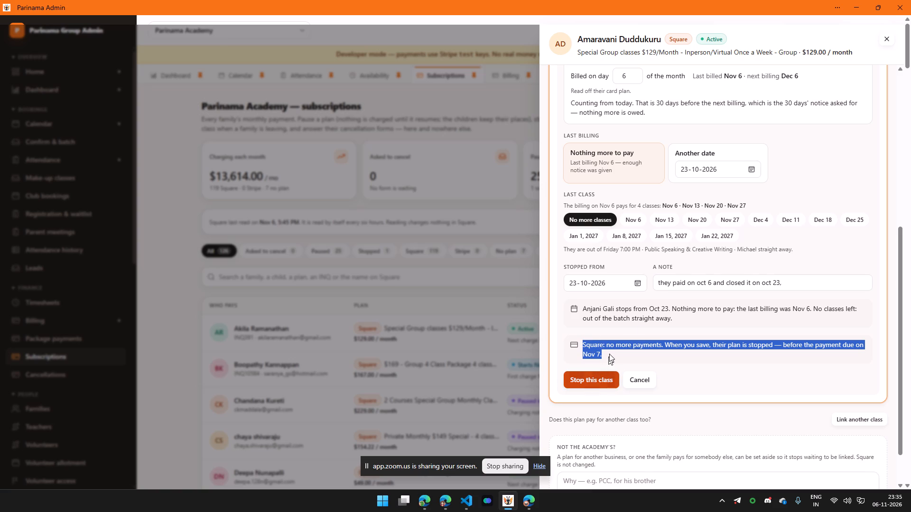
{"action": "left_click", "coordinate": [641, 328]}
{"action": "left_click_drag", "start_coordinate": [687, 318], "coordinate": [568, 311]}
{"action": "left_click", "coordinate": [595, 319]}
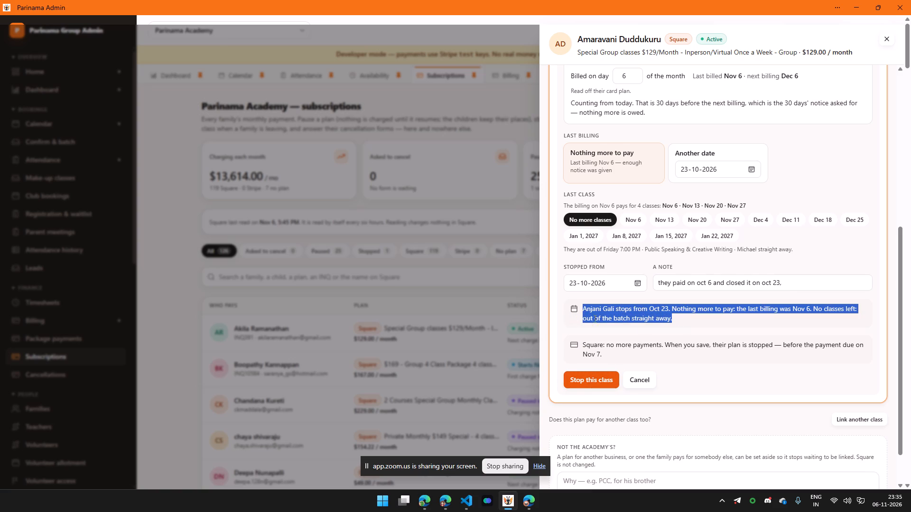
Look over the subscription from its Square plan details to the stop settings and the Not the Academy's section.
{"action": "scroll", "coordinate": [596, 340], "scroll_direction": "down", "scroll_amount": 3}
{"action": "scroll", "coordinate": [610, 400], "scroll_direction": "down", "scroll_amount": 2}
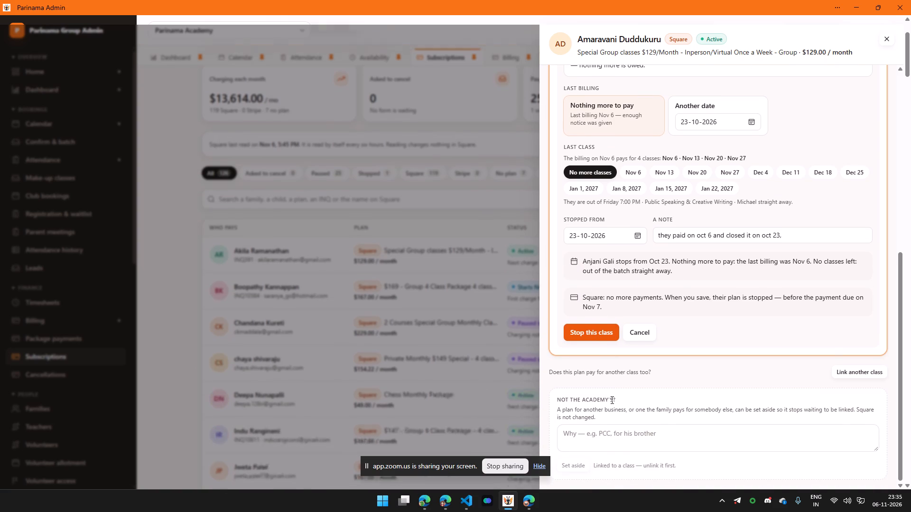
{"action": "scroll", "coordinate": [514, 388], "scroll_direction": "up", "scroll_amount": 5}
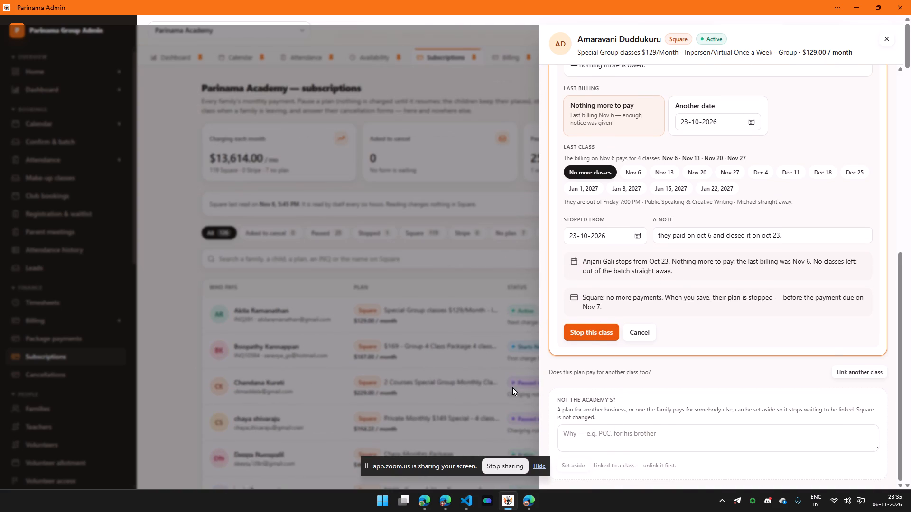
{"action": "scroll", "coordinate": [512, 387], "scroll_direction": "up", "scroll_amount": 6}
{"action": "left_click", "coordinate": [615, 426]}
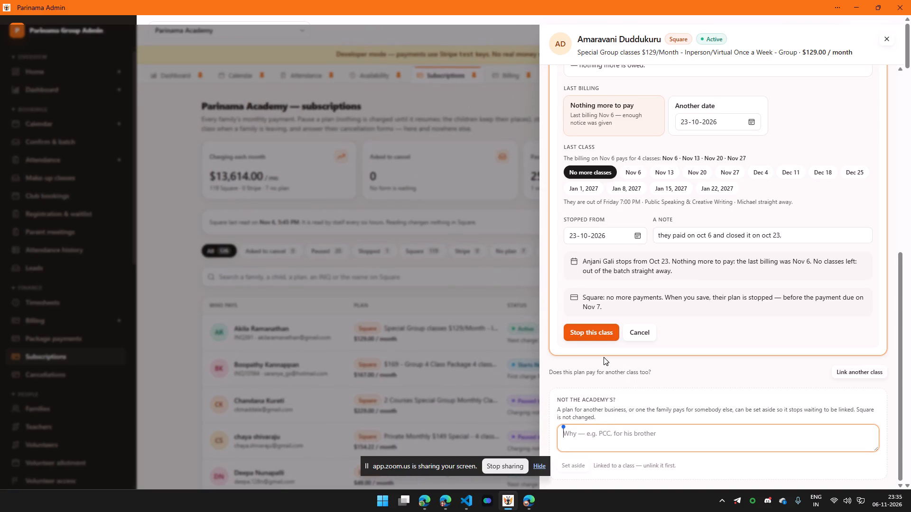
{"action": "scroll", "coordinate": [639, 302], "scroll_direction": "up", "scroll_amount": 7}
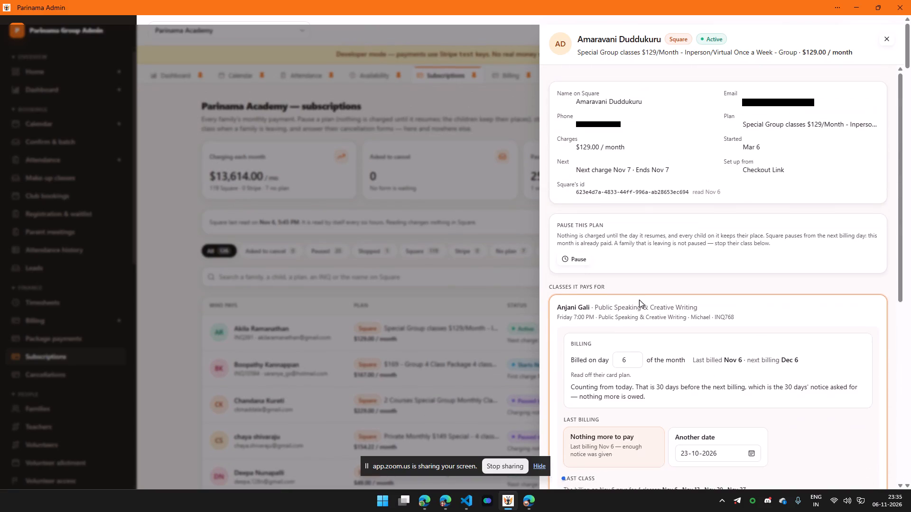
{"action": "scroll", "coordinate": [676, 331], "scroll_direction": "down", "scroll_amount": 3}
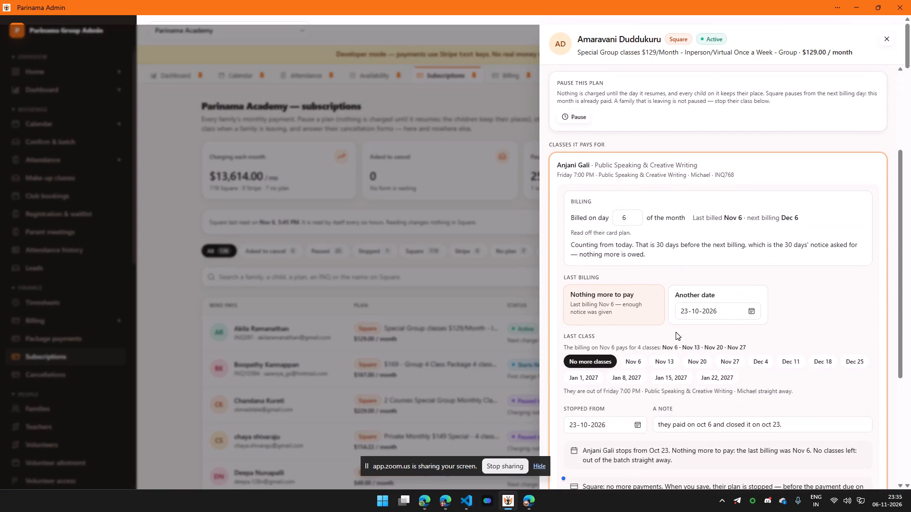
{"action": "scroll", "coordinate": [675, 333], "scroll_direction": "down", "scroll_amount": 2}
{"action": "scroll", "coordinate": [614, 329], "scroll_direction": "up", "scroll_amount": 3}
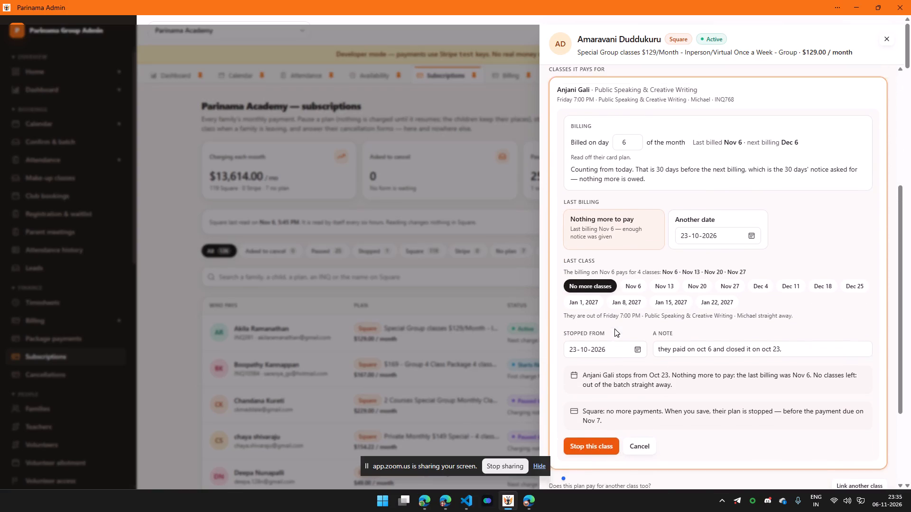
Stop the Public Speaking & Creative Writing class from 23-10-2026 with nothing more to pay and no more classes.
{"action": "scroll", "coordinate": [614, 329], "scroll_direction": "up", "scroll_amount": 3}
{"action": "scroll", "coordinate": [614, 329], "scroll_direction": "down", "scroll_amount": 6}
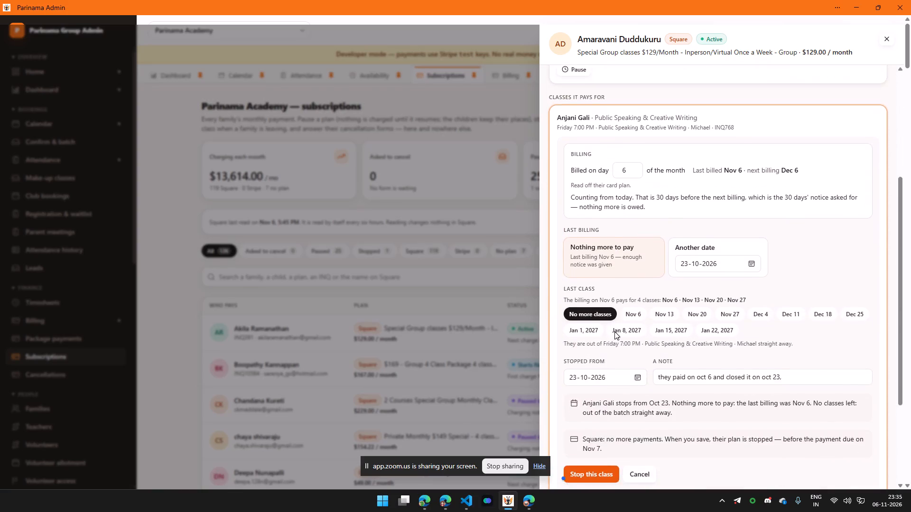
{"action": "left_click", "coordinate": [591, 380]}
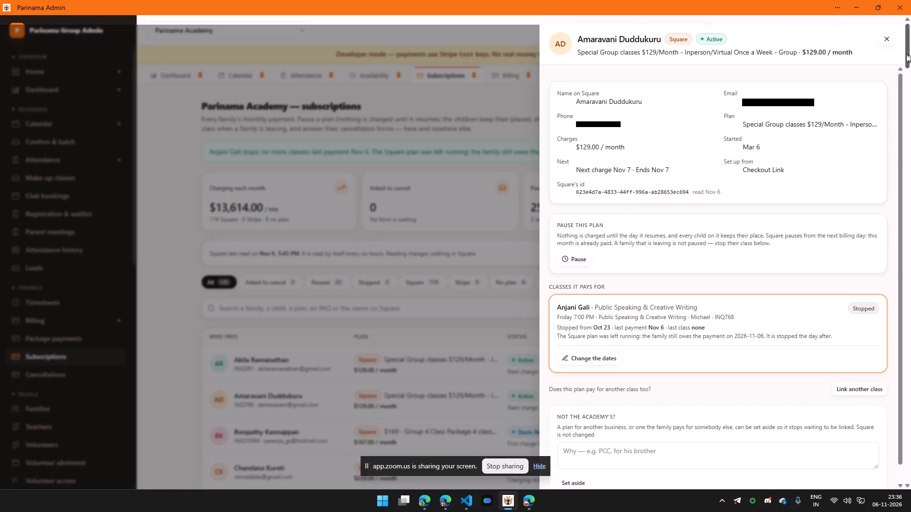
Close the subscription details and reload the subscriptions page.
{"action": "left_click", "coordinate": [888, 42]}
{"action": "key", "text": "ctrl+r"}
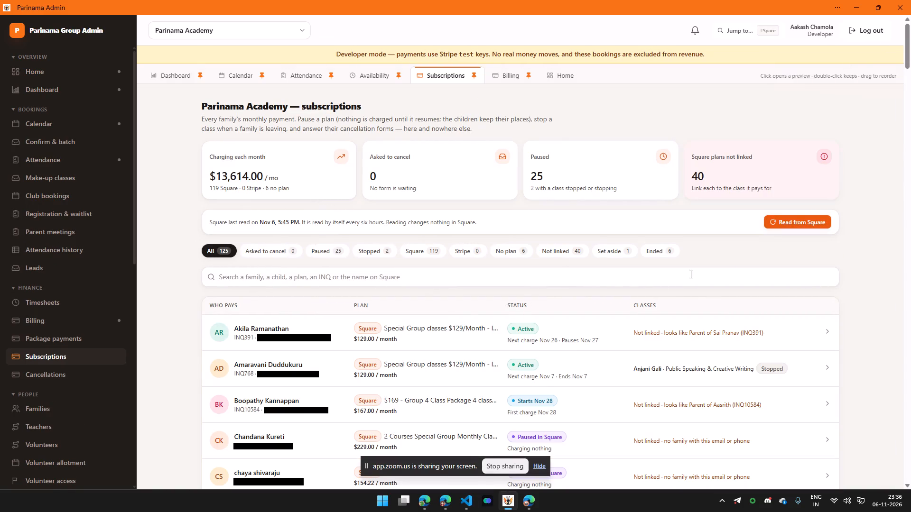
Start a fresh read of Parinama Academy's subscription data from Square.
{"action": "left_click", "coordinate": [795, 223]}
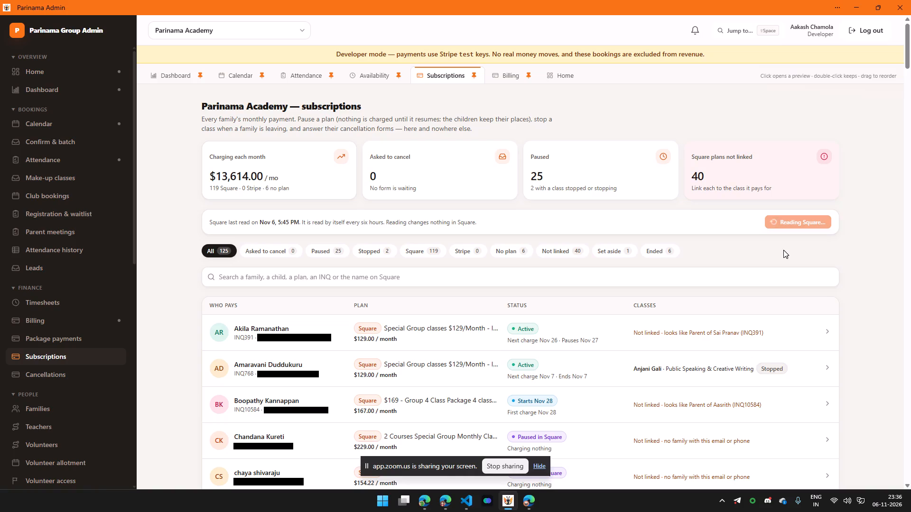
Switch to the Zoom meeting in the browser, check back on the Square read in Parinama Admin, and return to the meeting.
{"action": "key", "text": "alt+Tab"}
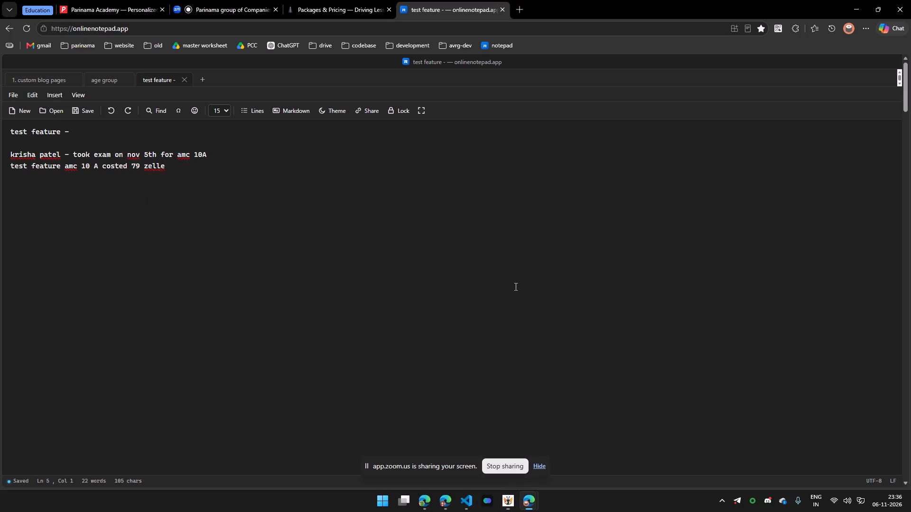
{"action": "key", "text": "alt+Tab"}
{"action": "key", "text": "alt+Tab"}
{"action": "key", "text": "alt+Tab"}
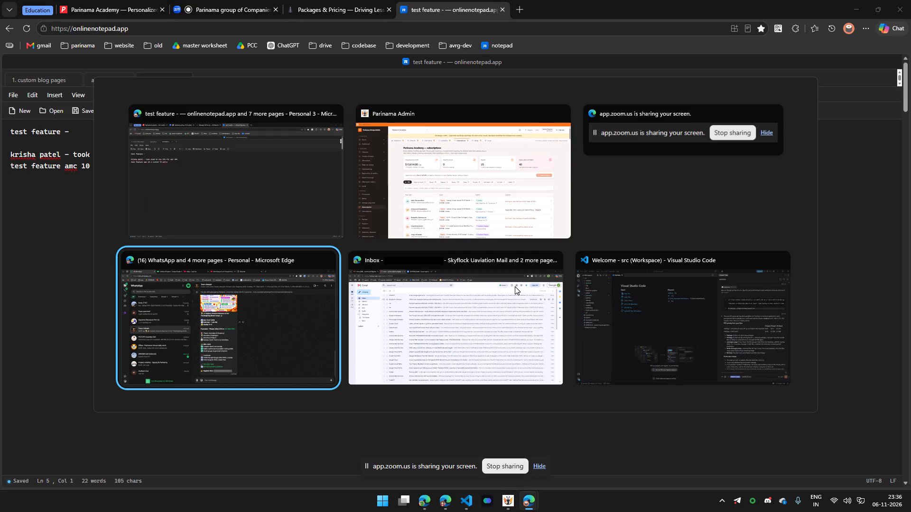
{"action": "left_click", "coordinate": [256, 185], "text": "alt"}
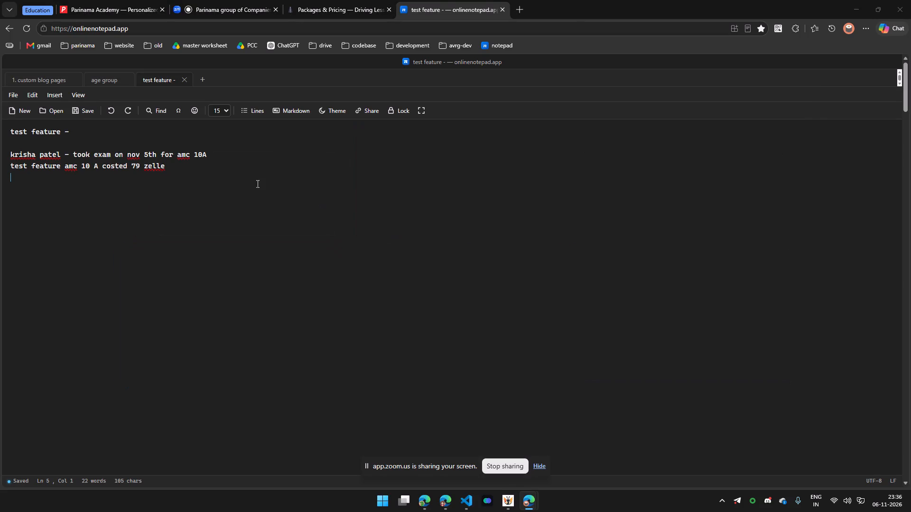
{"action": "left_click", "coordinate": [235, 0]}
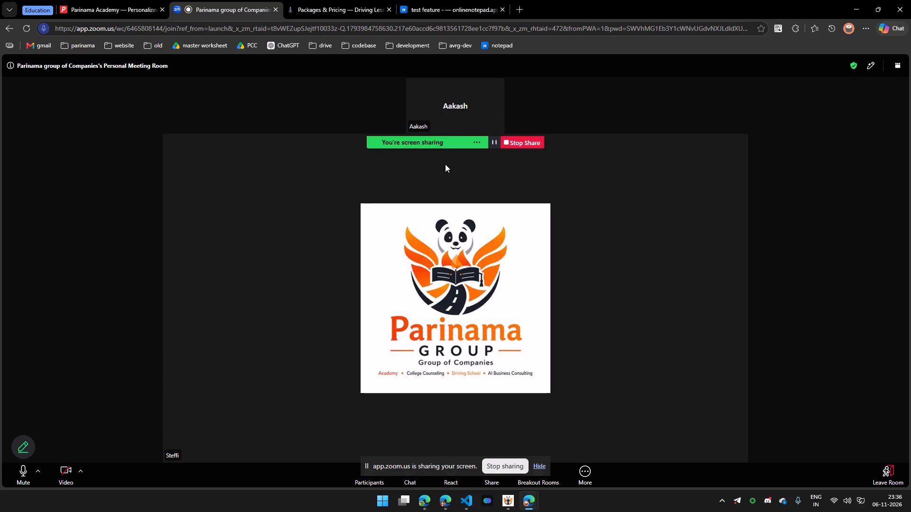
{"action": "key", "text": "alt+Tab"}
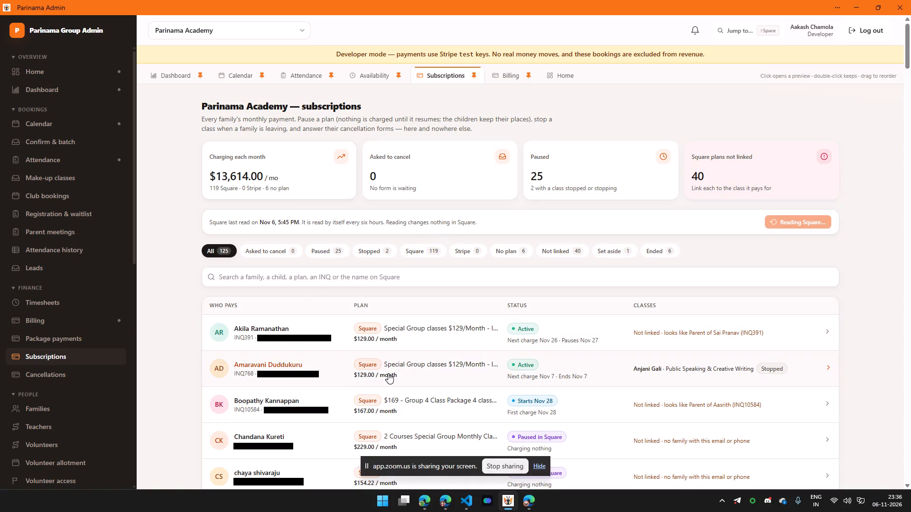
{"action": "key", "text": "alt+Tab"}
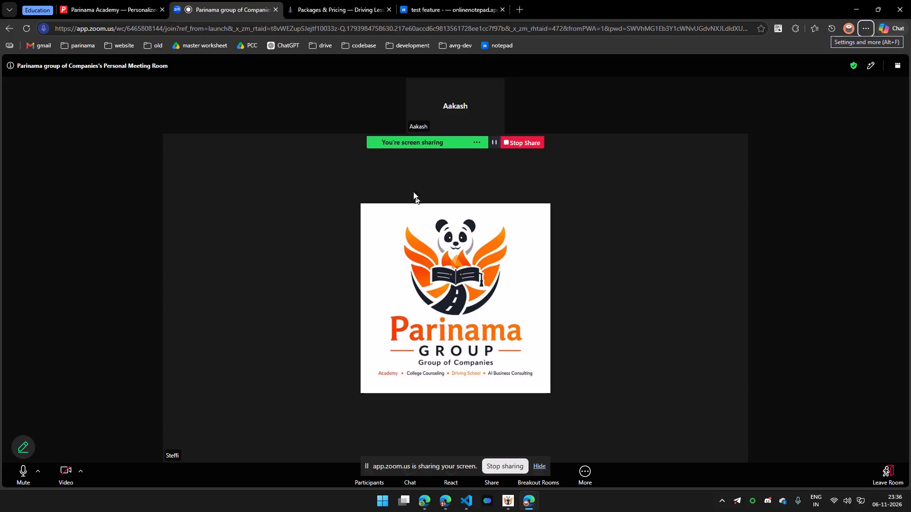
Collapse the Zoom meeting's screen-share preview, return to Parinama Admin and hide the sharing notice.
{"action": "left_click", "coordinate": [444, 154]}
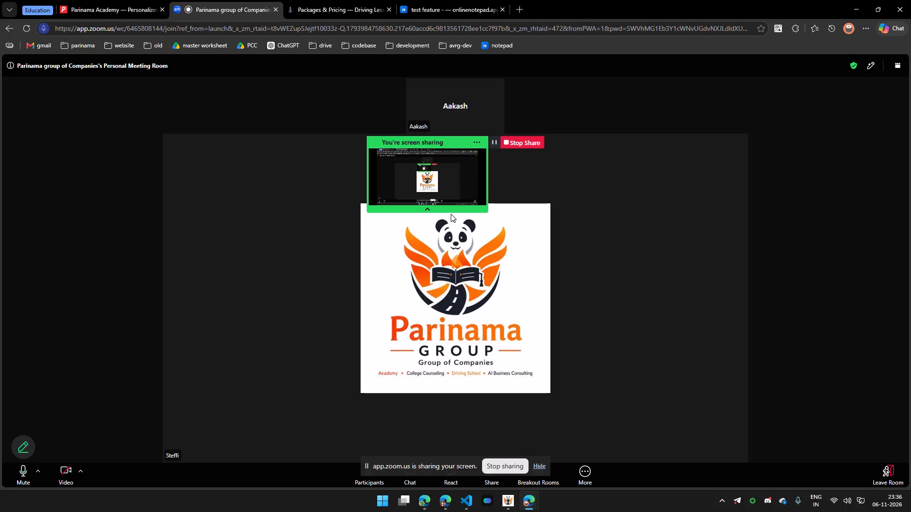
{"action": "left_click", "coordinate": [449, 211]}
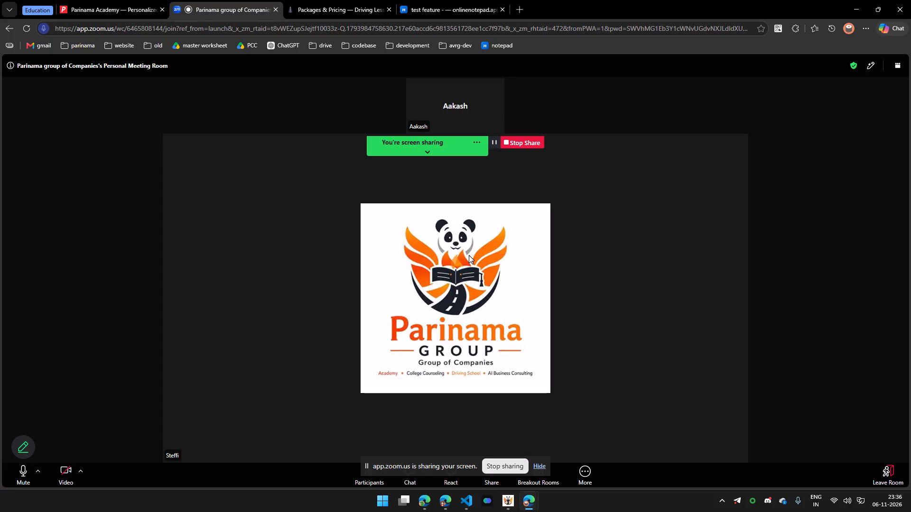
{"action": "key", "text": "alt+Tab"}
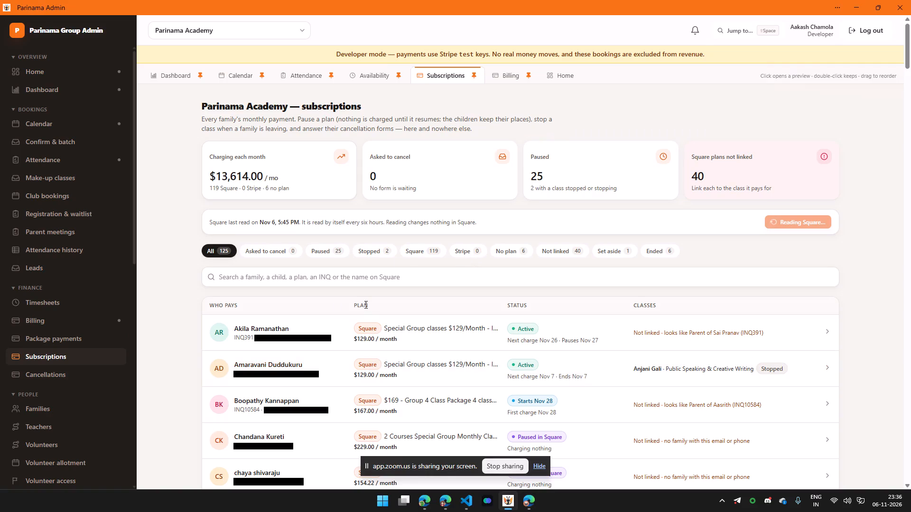
{"action": "key", "text": "r"}
{"action": "left_click", "coordinate": [544, 461]}
Open Billing and view the families filtered by Not set up, Leaving, Stopped and finally All.
{"action": "scroll", "coordinate": [461, 412], "scroll_direction": "down", "scroll_amount": 2}
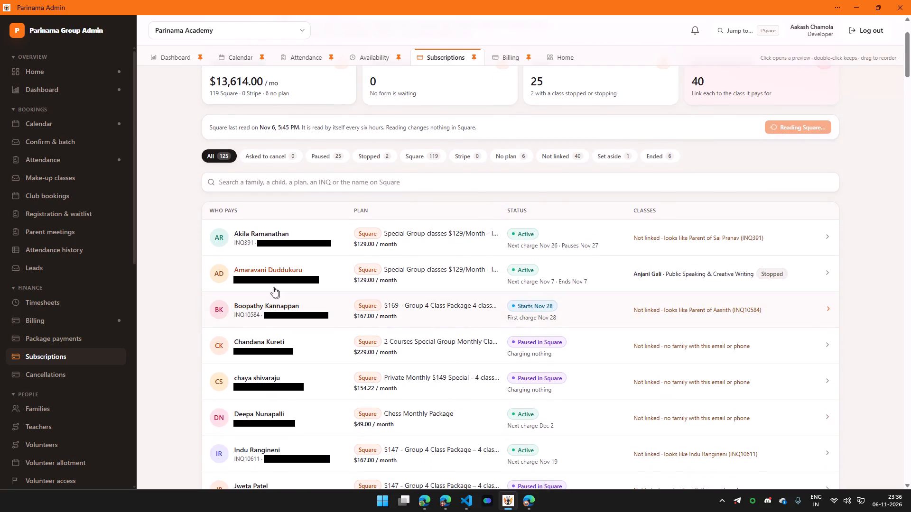
{"action": "left_click_drag", "start_coordinate": [230, 265], "coordinate": [422, 43]}
{"action": "left_click", "coordinate": [507, 61]}
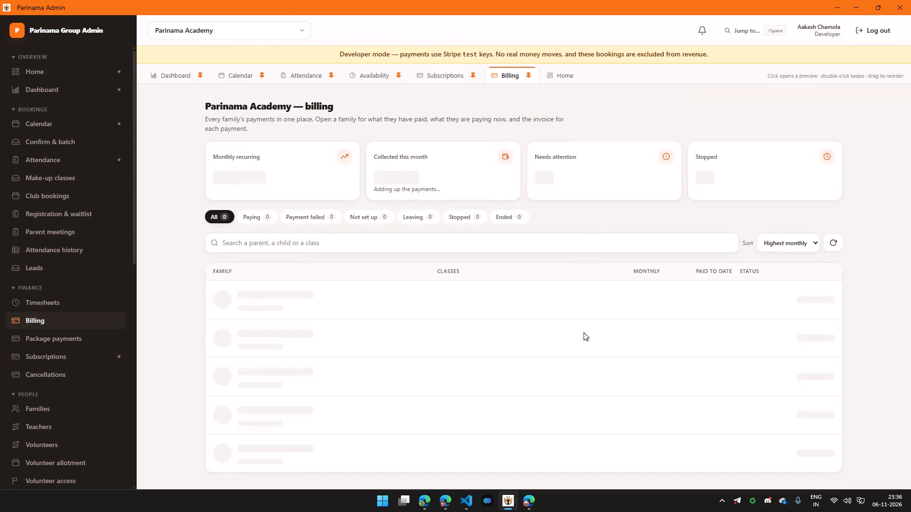
{"action": "left_click", "coordinate": [373, 216]}
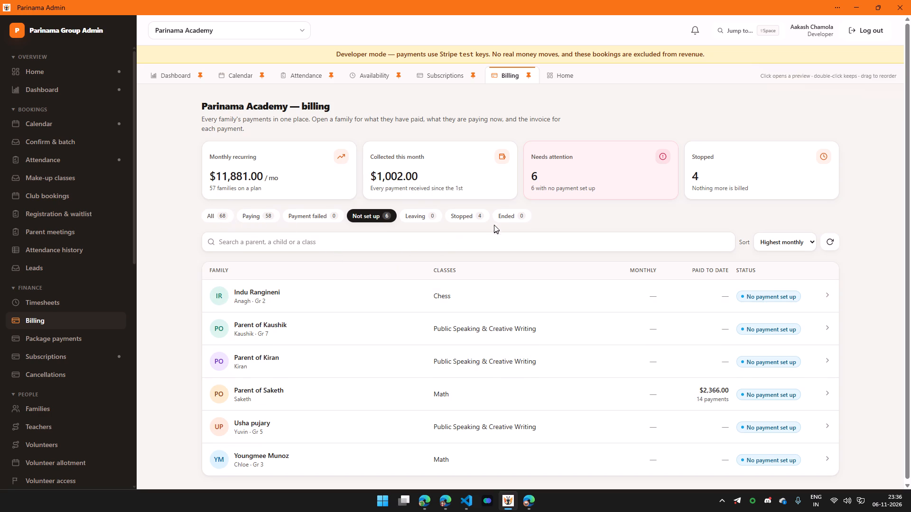
{"action": "left_click", "coordinate": [483, 218]}
{"action": "left_click", "coordinate": [376, 218]}
{"action": "left_click", "coordinate": [427, 215]}
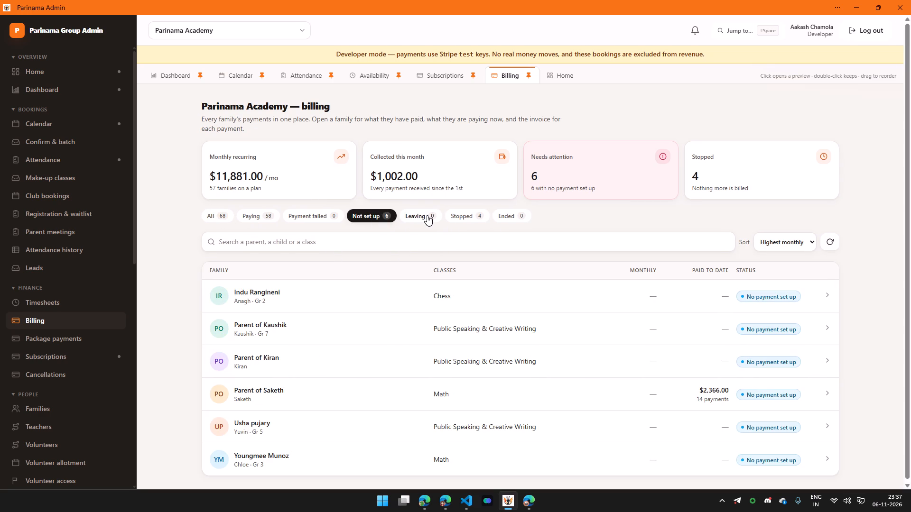
{"action": "left_click", "coordinate": [474, 210]}
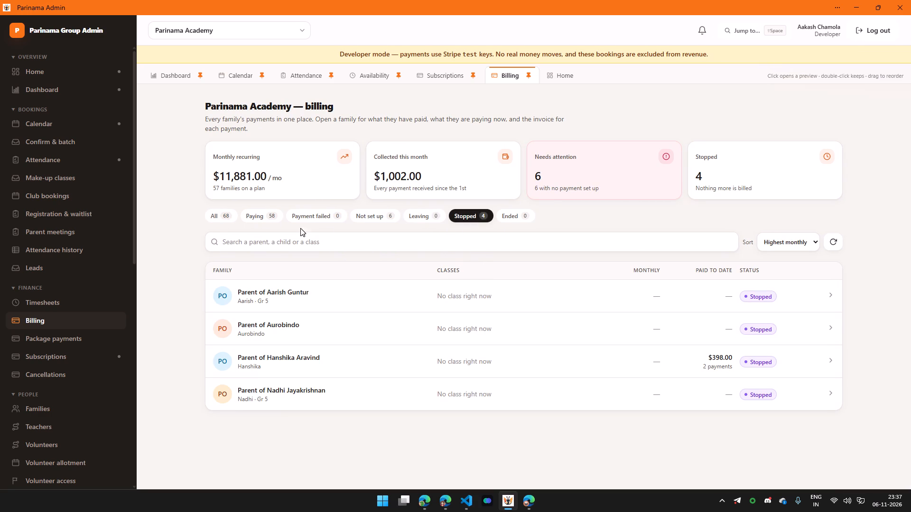
{"action": "left_click", "coordinate": [219, 223]}
{"action": "left_click", "coordinate": [220, 219]}
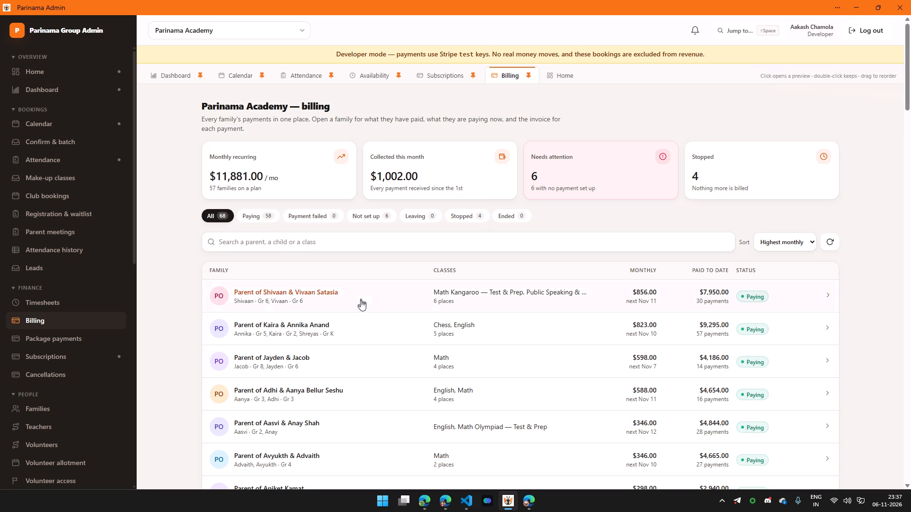
Look through the full billing list of families, examining their classes, monthly amounts, paid totals and statuses.
{"action": "scroll", "coordinate": [367, 328], "scroll_direction": "down", "scroll_amount": 5}
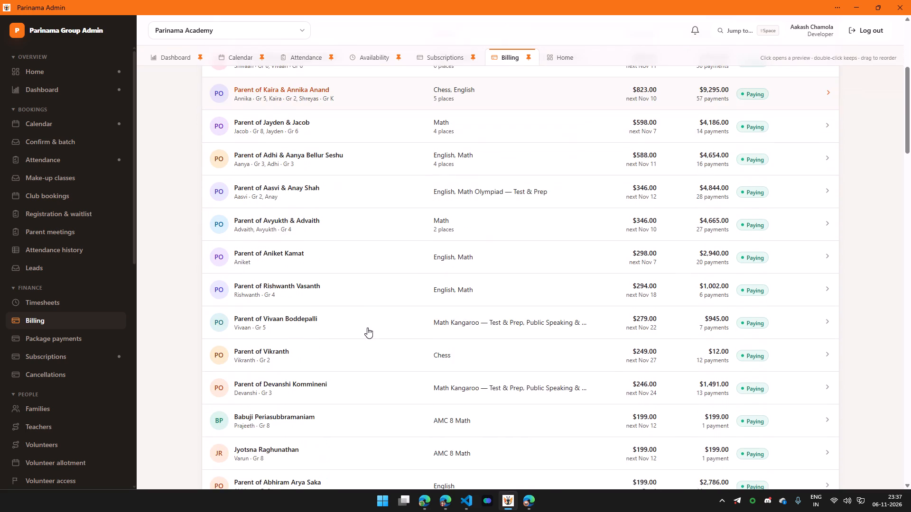
{"action": "scroll", "coordinate": [367, 328], "scroll_direction": "down", "scroll_amount": 11}
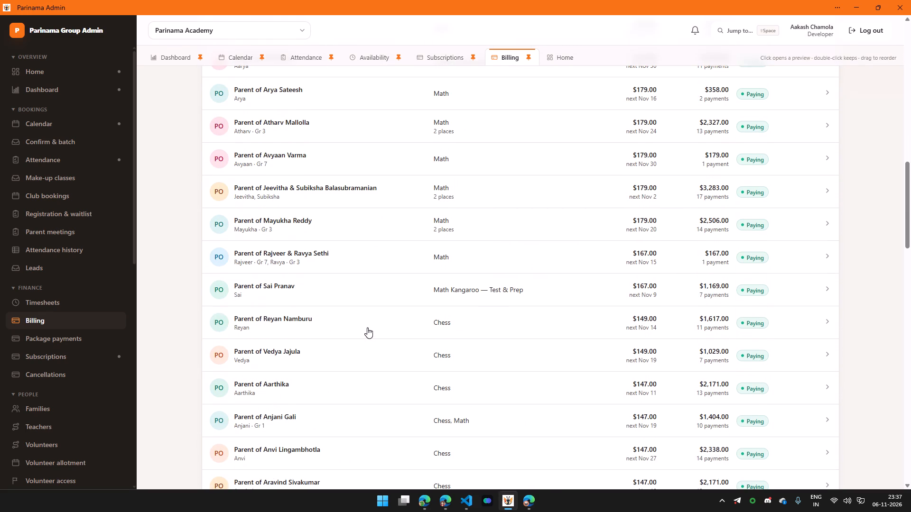
{"action": "scroll", "coordinate": [372, 320], "scroll_direction": "down", "scroll_amount": 18}
{"action": "scroll", "coordinate": [370, 319], "scroll_direction": "down", "scroll_amount": 17}
{"action": "scroll", "coordinate": [370, 319], "scroll_direction": "down", "scroll_amount": 9}
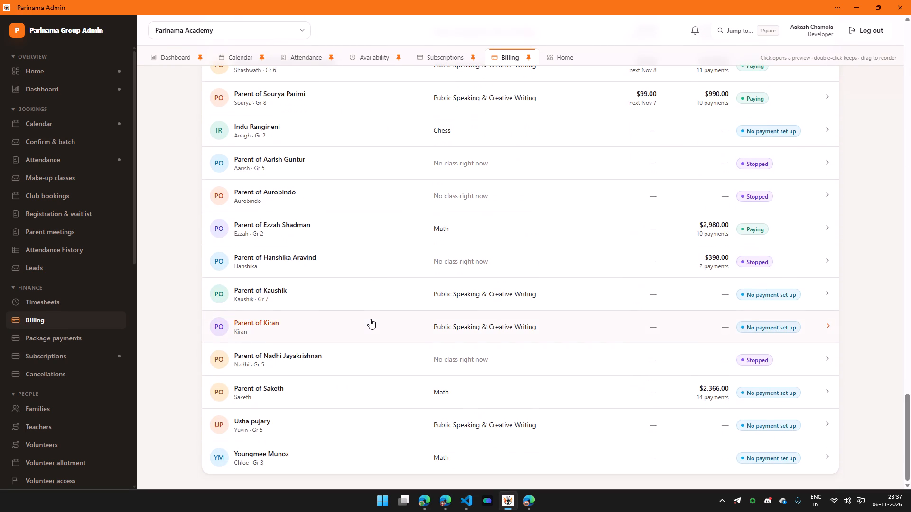
{"action": "scroll", "coordinate": [370, 319], "scroll_direction": "up", "scroll_amount": 17}
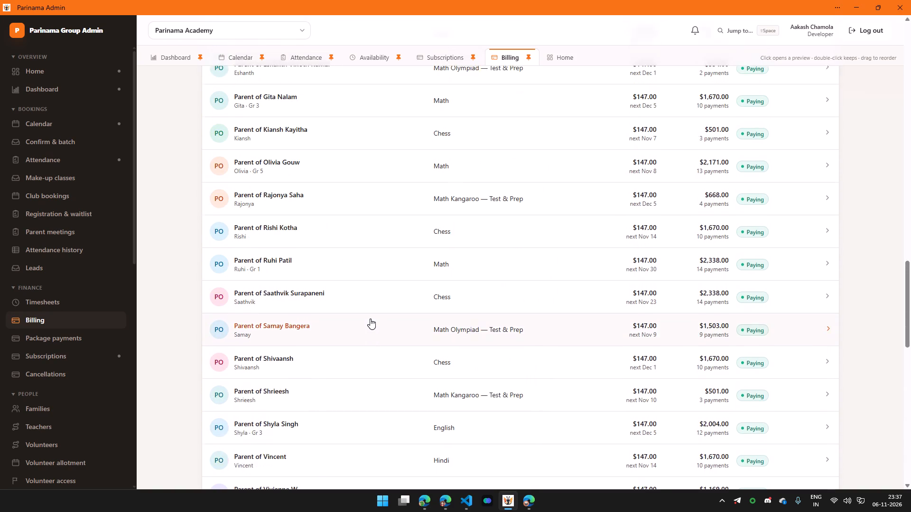
{"action": "scroll", "coordinate": [370, 319], "scroll_direction": "up", "scroll_amount": 7}
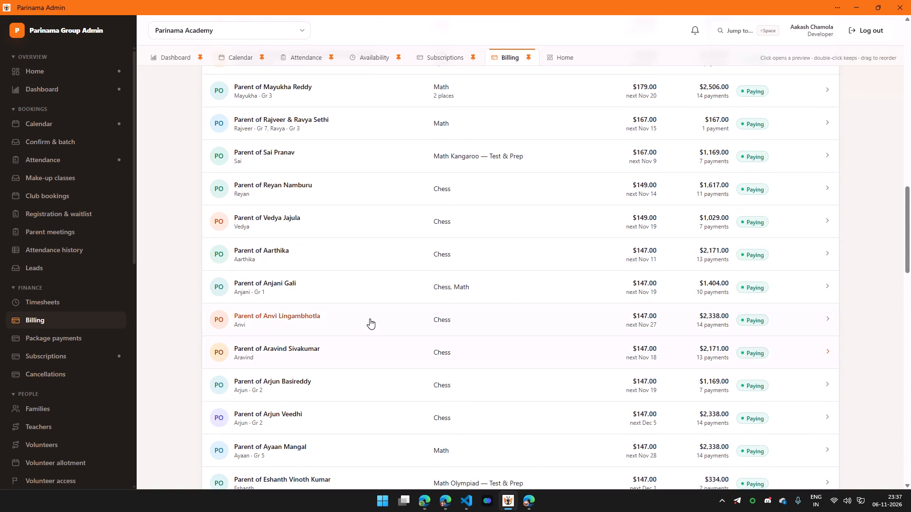
{"action": "scroll", "coordinate": [370, 319], "scroll_direction": "up", "scroll_amount": 5}
{"action": "scroll", "coordinate": [349, 281], "scroll_direction": "up", "scroll_amount": 10}
{"action": "scroll", "coordinate": [303, 217], "scroll_direction": "up", "scroll_amount": 6}
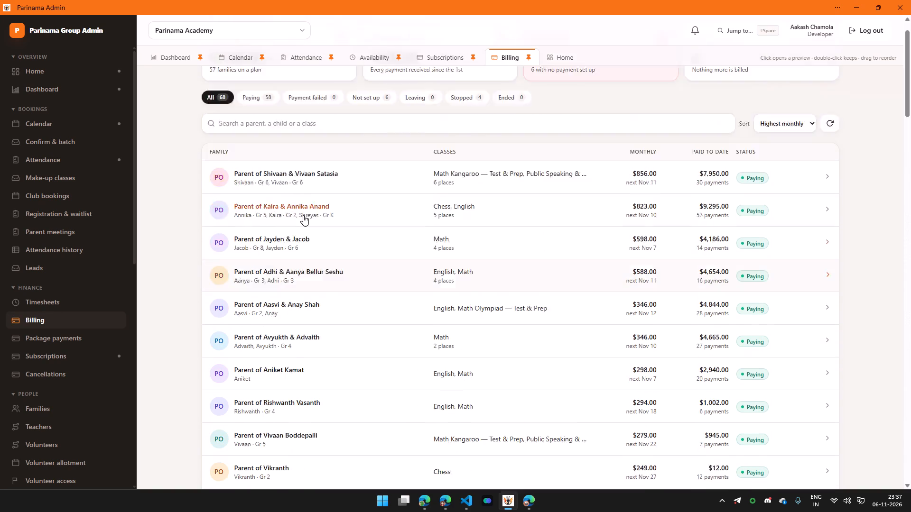
Search billing for "anja" and open the billing details of the family with Chess and Math classes.
{"action": "scroll", "coordinate": [303, 215], "scroll_direction": "up", "scroll_amount": 3}
{"action": "left_click", "coordinate": [287, 247]}
{"action": "type", "text": "anjal"}
{"action": "key", "text": "BackSpace"}
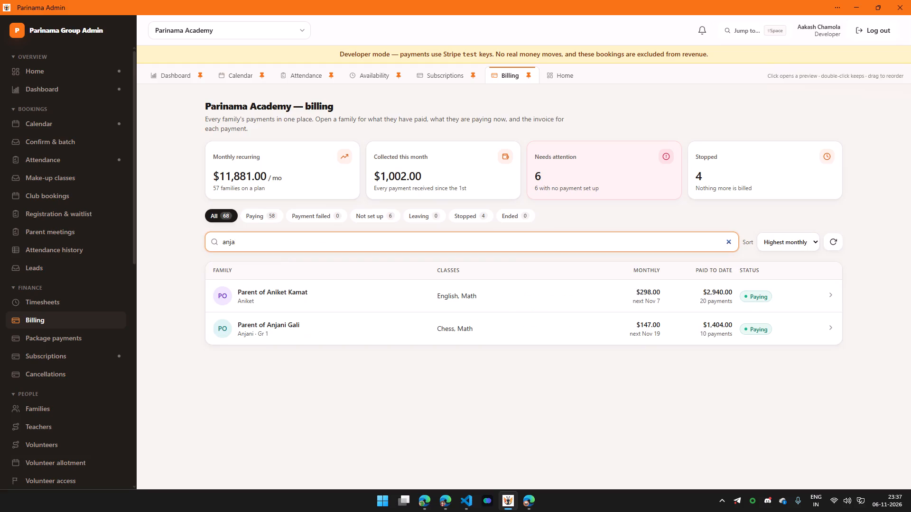
{"action": "left_click", "coordinate": [350, 330]}
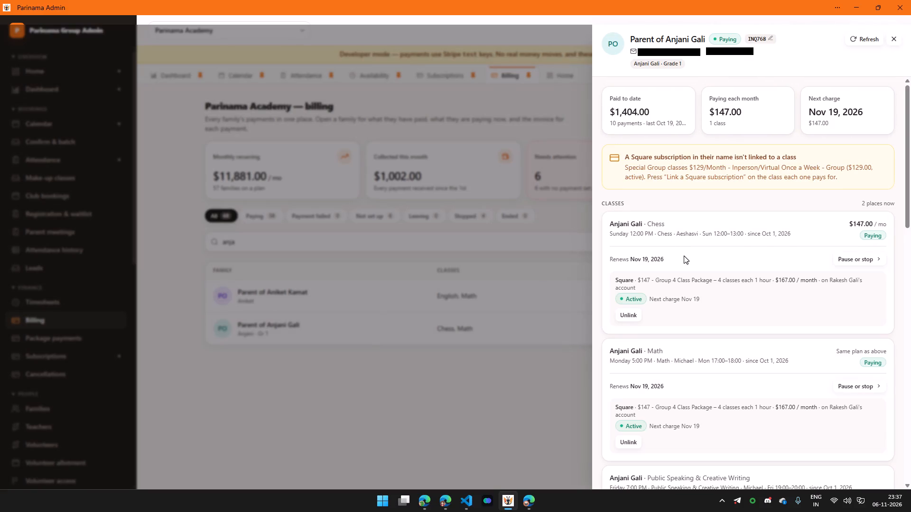
Examine the stopped Public Speaking & Creative Writing class, its linked Square subscription's account holder, and the payments list.
{"action": "scroll", "coordinate": [688, 261], "scroll_direction": "down", "scroll_amount": 5}
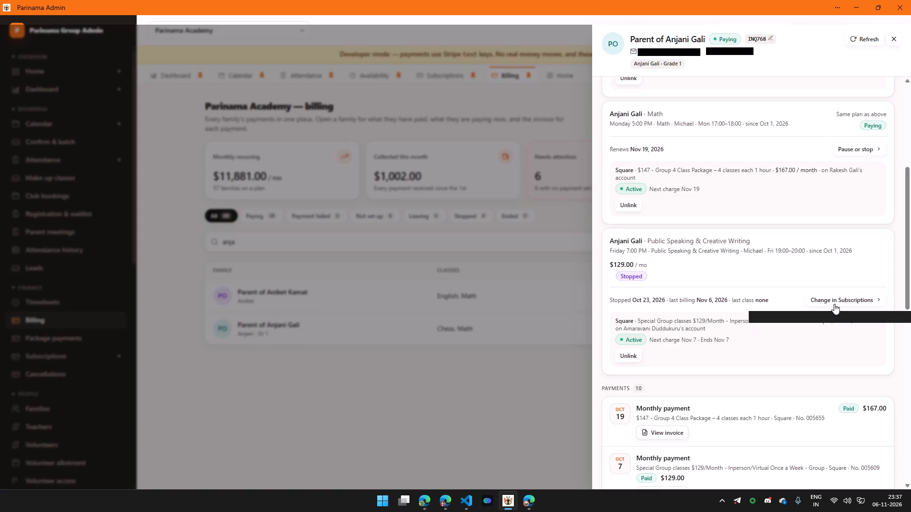
{"action": "scroll", "coordinate": [788, 328], "scroll_direction": "down", "scroll_amount": 2}
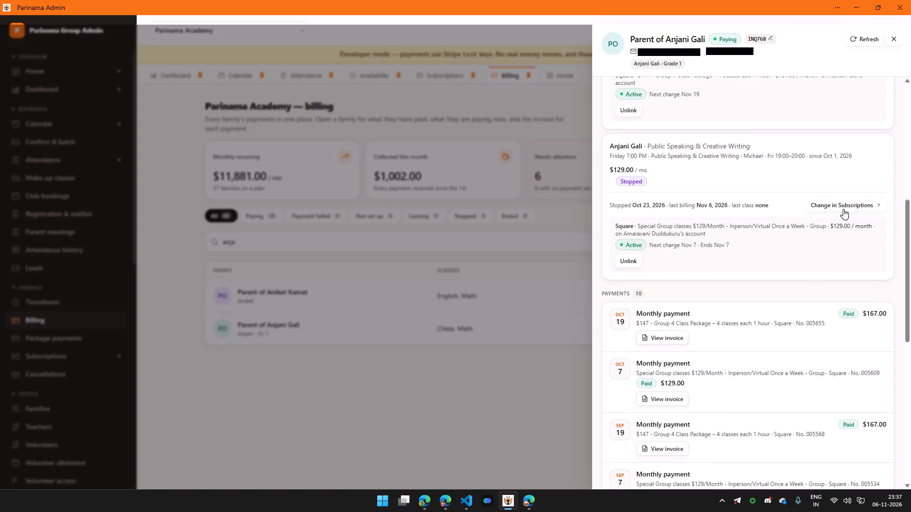
{"action": "left_click", "coordinate": [818, 232]}
{"action": "double_click", "coordinate": [648, 235]}
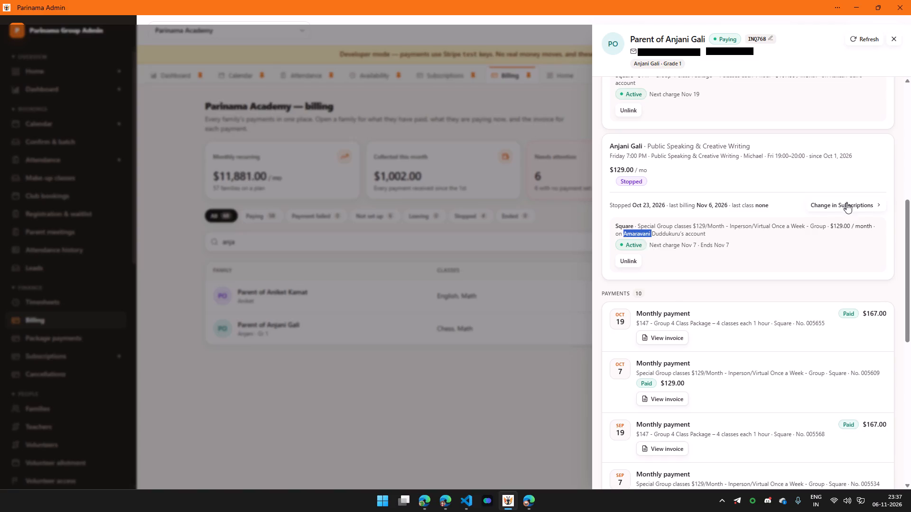
Open the stopped Public Speaking & Creative Writing class's Square subscription in Subscriptions from the billing record.
{"action": "left_click", "coordinate": [846, 205]}
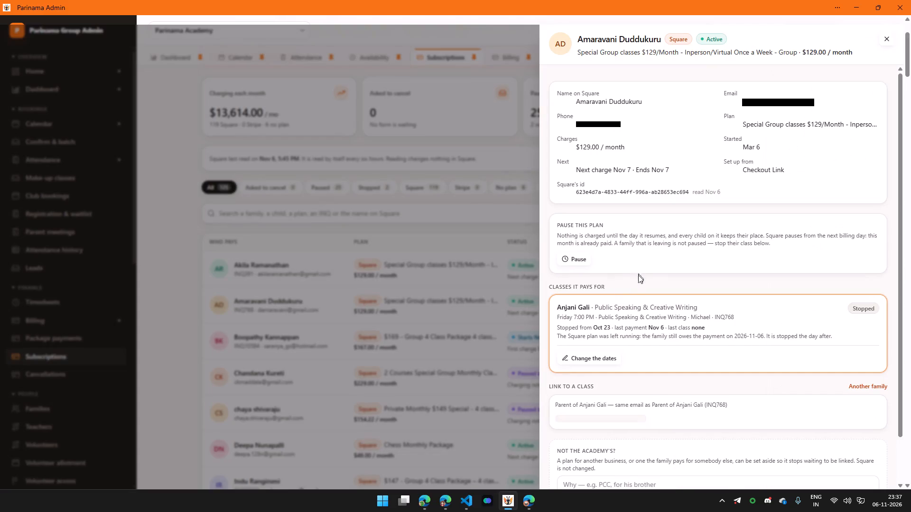
{"action": "scroll", "coordinate": [631, 306], "scroll_direction": "up", "scroll_amount": 6}
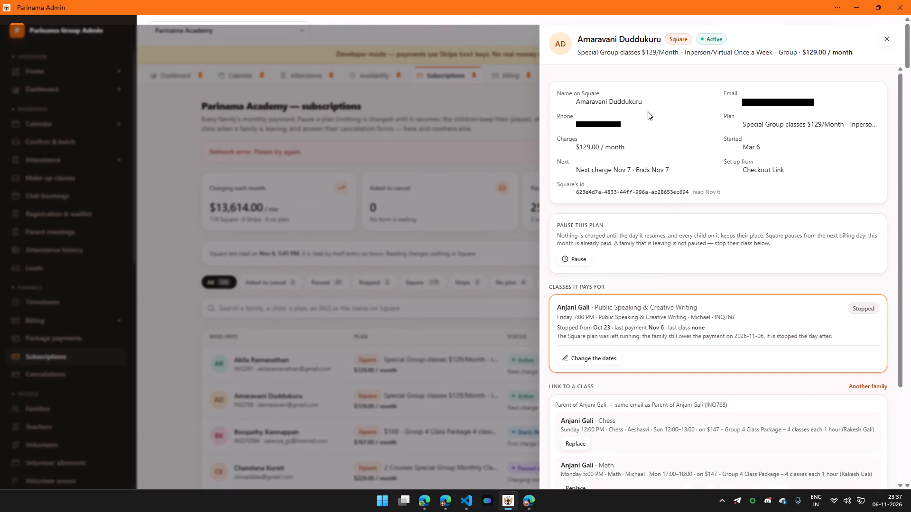
Switch from Parinama Admin to the browser window showing the Zoom meeting room.
{"action": "key", "text": "alt+Tab"}
{"action": "key", "text": "alt+Tab"}
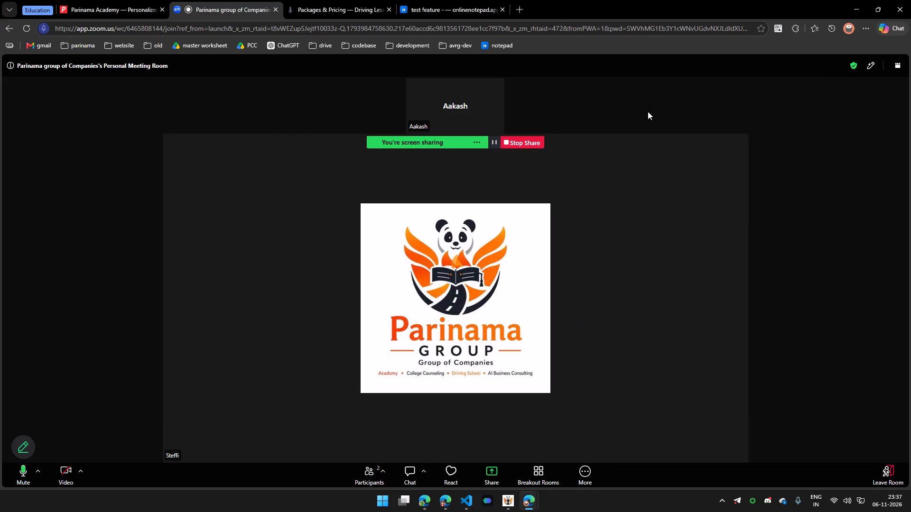
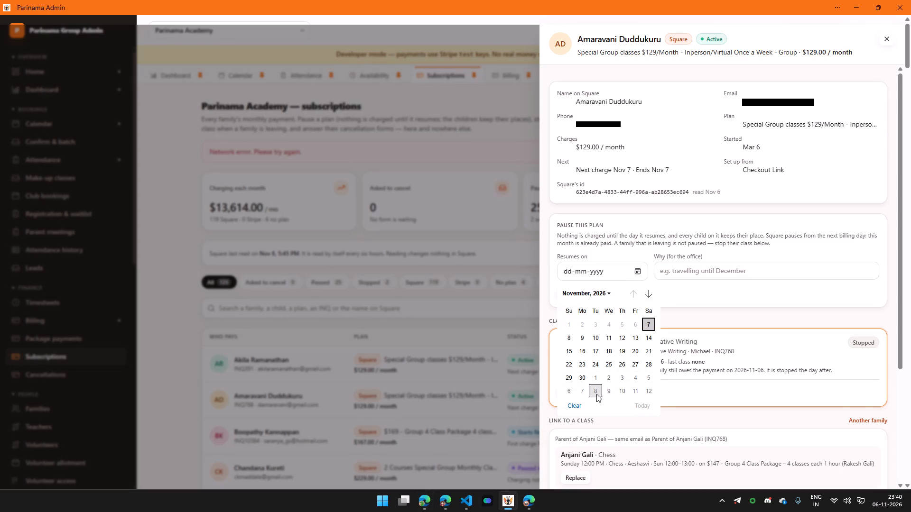
Advance the resume date for pausing the $129 plan to 07-03-2027 and browse the years 2028 to 2032.
{"action": "triple_click", "coordinate": [643, 297]}
{"action": "left_click", "coordinate": [643, 297]}
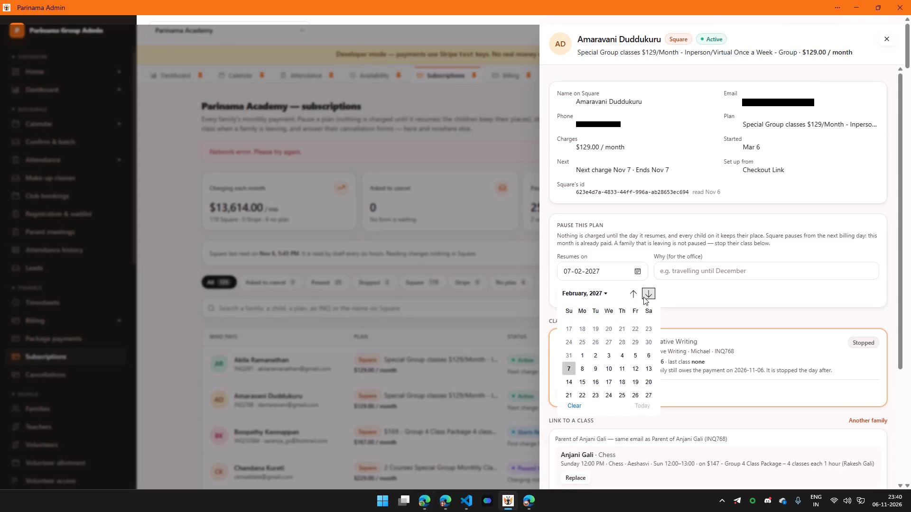
{"action": "left_click", "coordinate": [595, 294]}
{"action": "scroll", "coordinate": [584, 401], "scroll_direction": "down", "scroll_amount": 4}
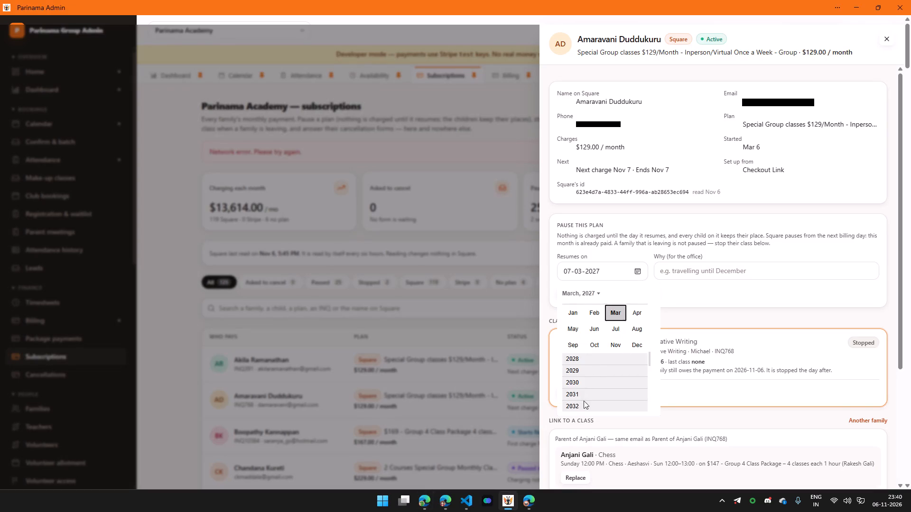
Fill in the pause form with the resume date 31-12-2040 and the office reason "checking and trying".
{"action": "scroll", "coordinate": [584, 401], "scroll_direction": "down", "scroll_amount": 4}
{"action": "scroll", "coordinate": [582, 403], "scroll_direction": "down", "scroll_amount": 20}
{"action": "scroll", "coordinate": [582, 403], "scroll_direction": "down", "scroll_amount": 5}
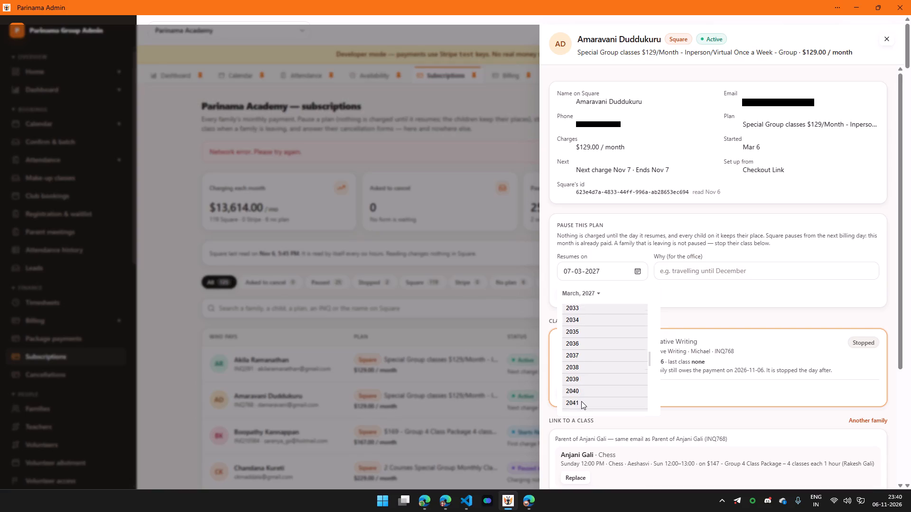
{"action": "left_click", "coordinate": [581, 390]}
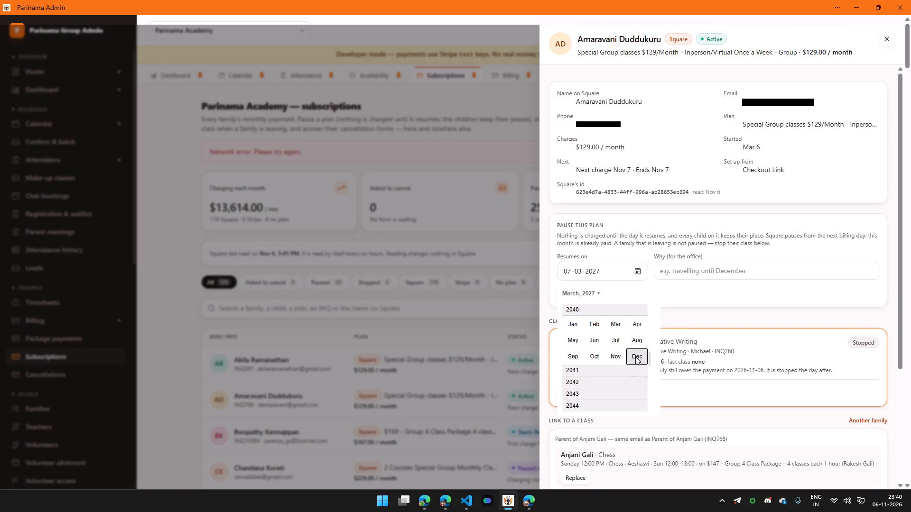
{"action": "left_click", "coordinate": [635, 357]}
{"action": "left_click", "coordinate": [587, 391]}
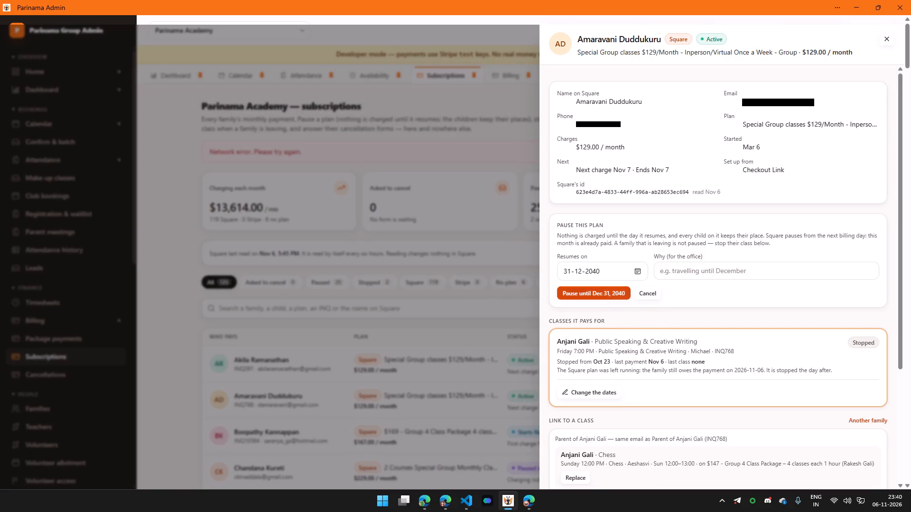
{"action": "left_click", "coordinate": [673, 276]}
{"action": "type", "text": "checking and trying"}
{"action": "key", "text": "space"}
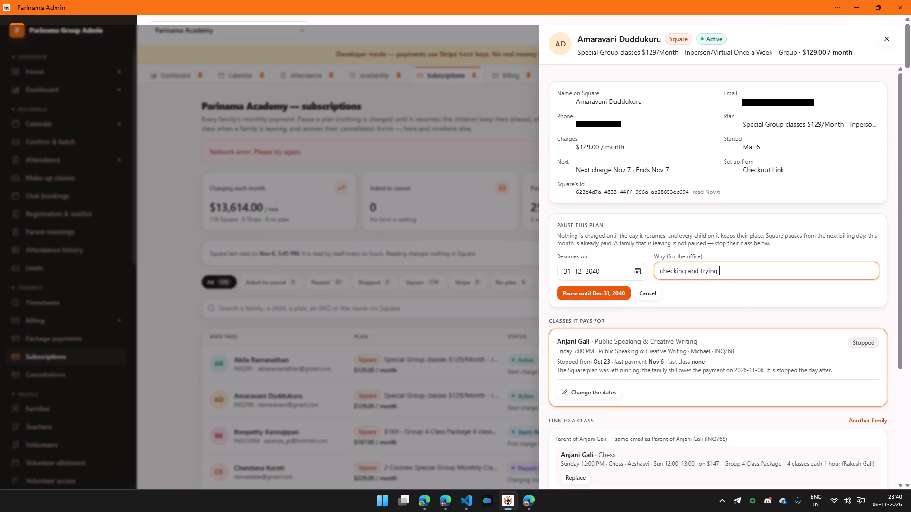
Compare the subscription's status on the meeting's shared Square screen with its stopped and linkable classes in Parinama Admin.
{"action": "key", "text": "alt+Tab"}
{"action": "key", "text": "alt+Tab"}
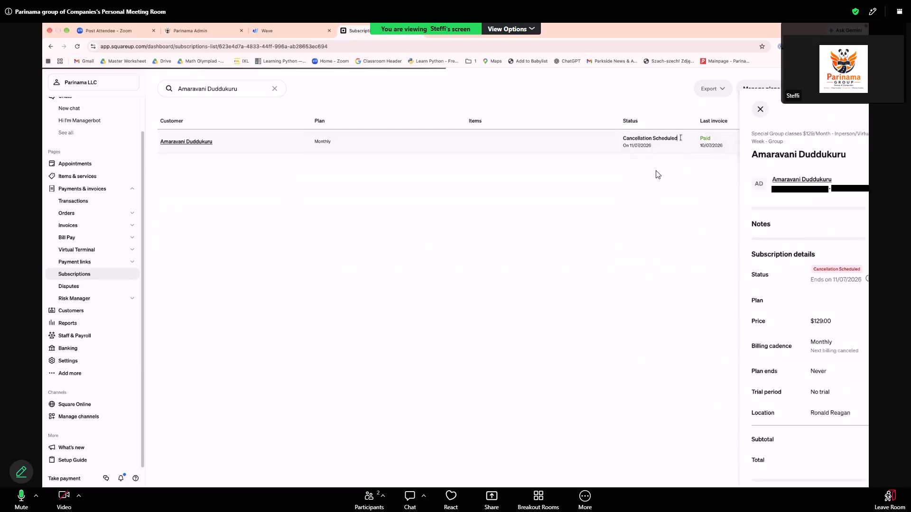
{"action": "key", "text": "alt+Tab"}
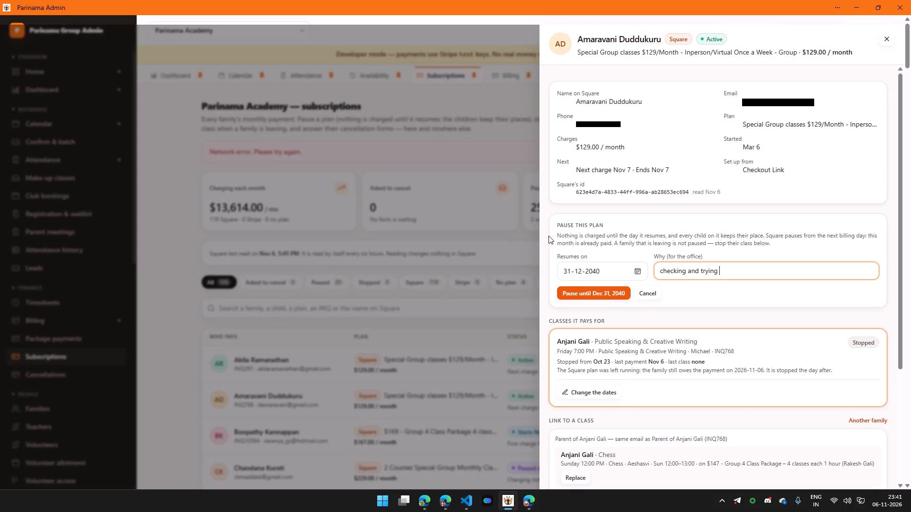
{"action": "scroll", "coordinate": [548, 236], "scroll_direction": "down", "scroll_amount": 3}
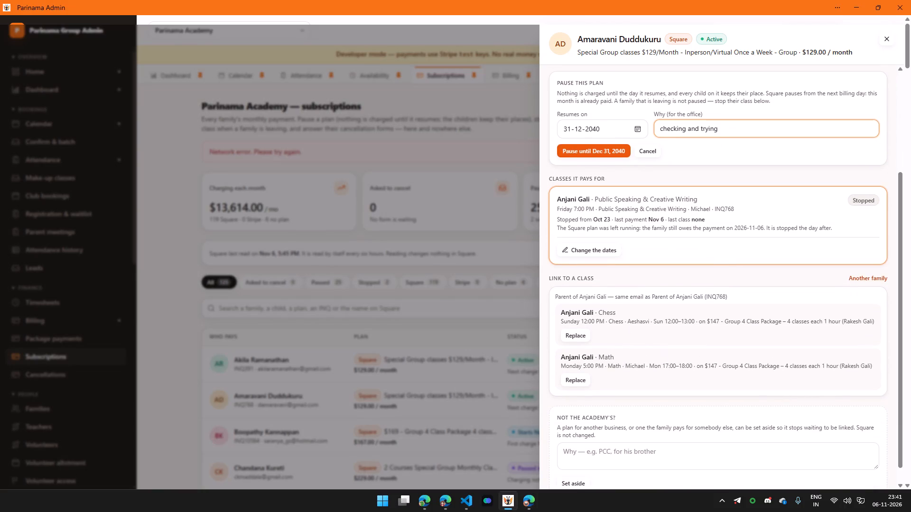
{"action": "left_click_drag", "start_coordinate": [716, 323], "coordinate": [705, 323]}
{"action": "left_click", "coordinate": [714, 365]}
{"action": "left_click_drag", "start_coordinate": [717, 368], "coordinate": [695, 365]}
{"action": "left_click", "coordinate": [697, 368]}
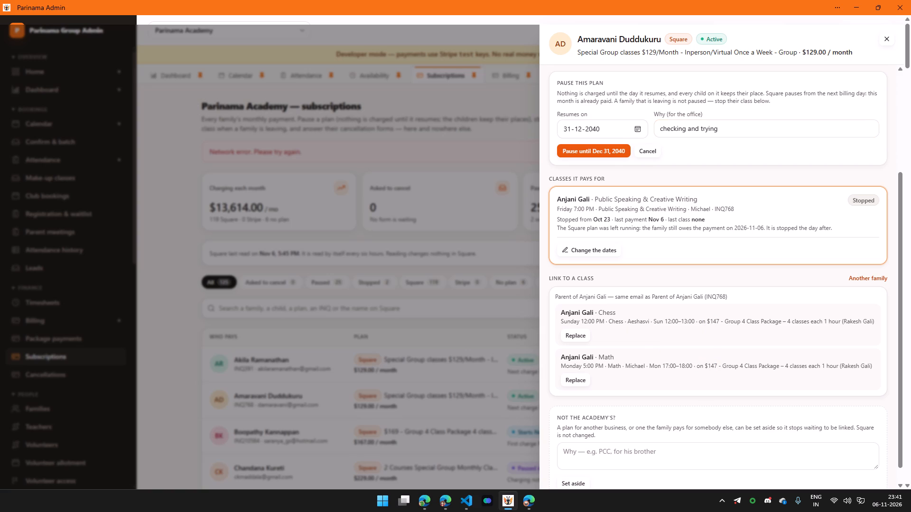
{"action": "key", "text": "alt+Tab"}
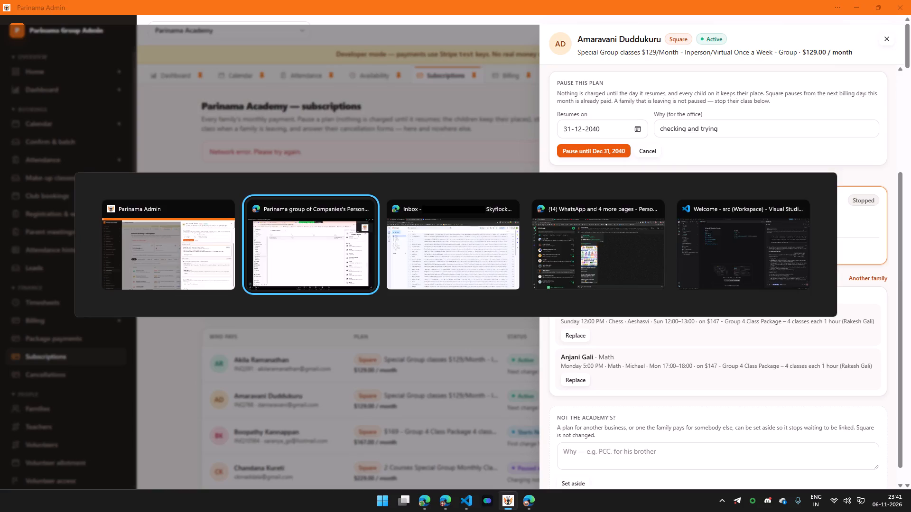
{"action": "key", "text": "alt+Tab"}
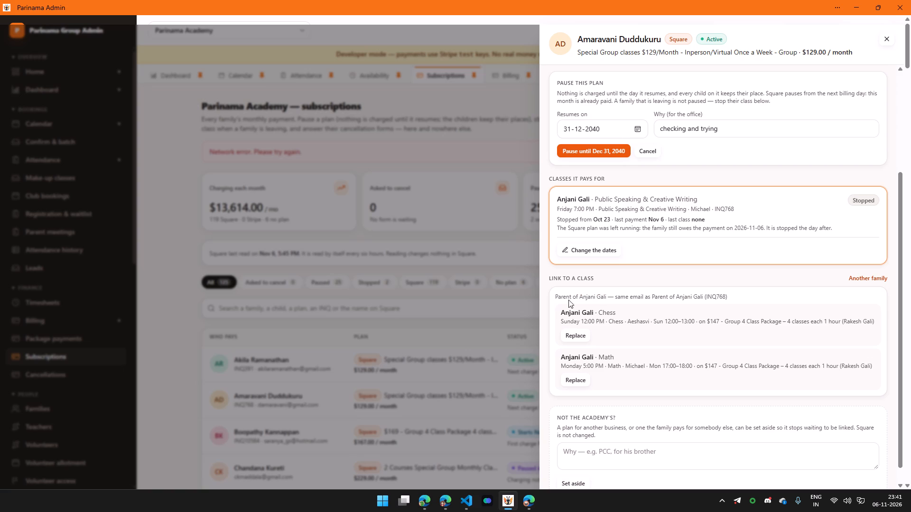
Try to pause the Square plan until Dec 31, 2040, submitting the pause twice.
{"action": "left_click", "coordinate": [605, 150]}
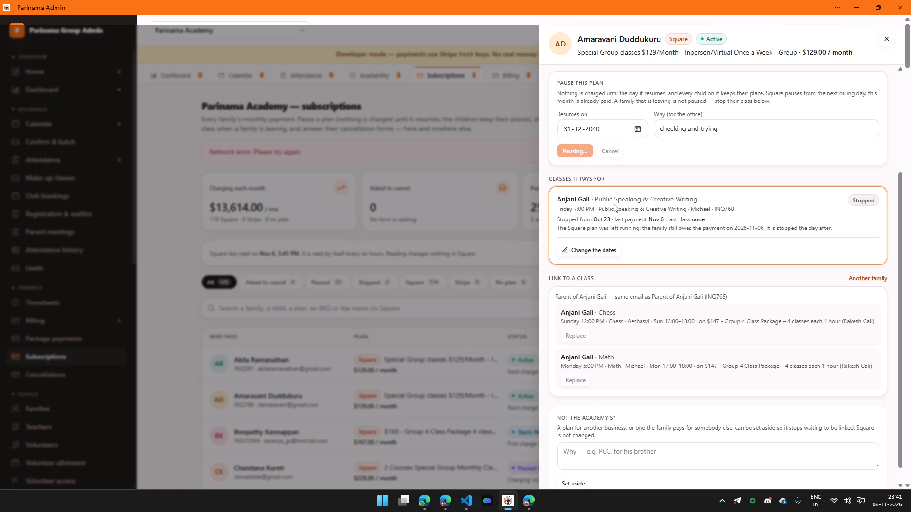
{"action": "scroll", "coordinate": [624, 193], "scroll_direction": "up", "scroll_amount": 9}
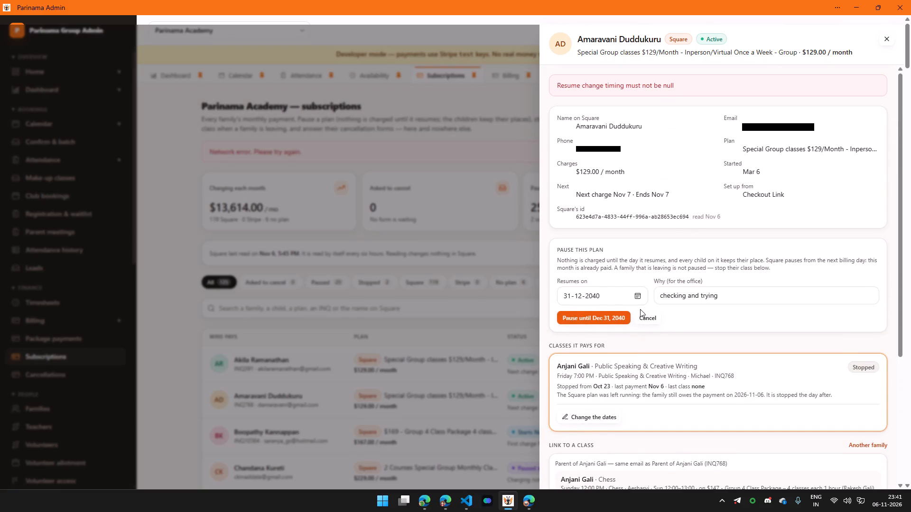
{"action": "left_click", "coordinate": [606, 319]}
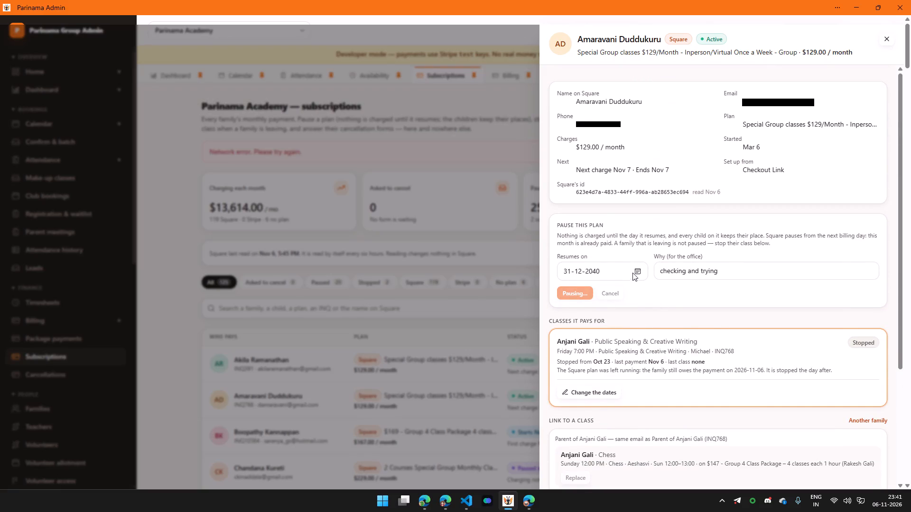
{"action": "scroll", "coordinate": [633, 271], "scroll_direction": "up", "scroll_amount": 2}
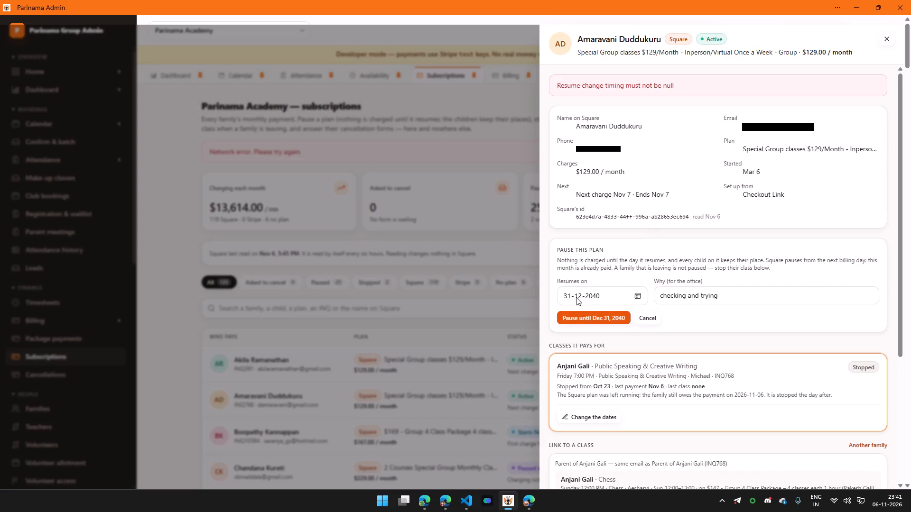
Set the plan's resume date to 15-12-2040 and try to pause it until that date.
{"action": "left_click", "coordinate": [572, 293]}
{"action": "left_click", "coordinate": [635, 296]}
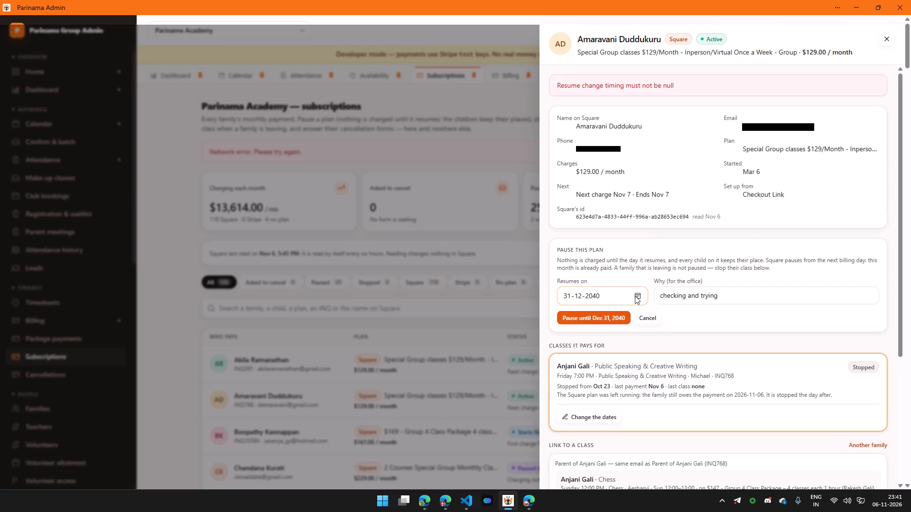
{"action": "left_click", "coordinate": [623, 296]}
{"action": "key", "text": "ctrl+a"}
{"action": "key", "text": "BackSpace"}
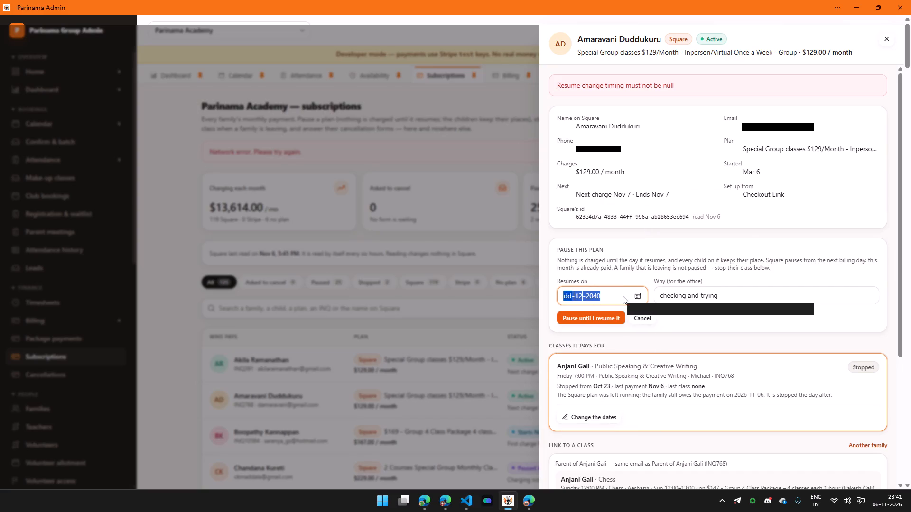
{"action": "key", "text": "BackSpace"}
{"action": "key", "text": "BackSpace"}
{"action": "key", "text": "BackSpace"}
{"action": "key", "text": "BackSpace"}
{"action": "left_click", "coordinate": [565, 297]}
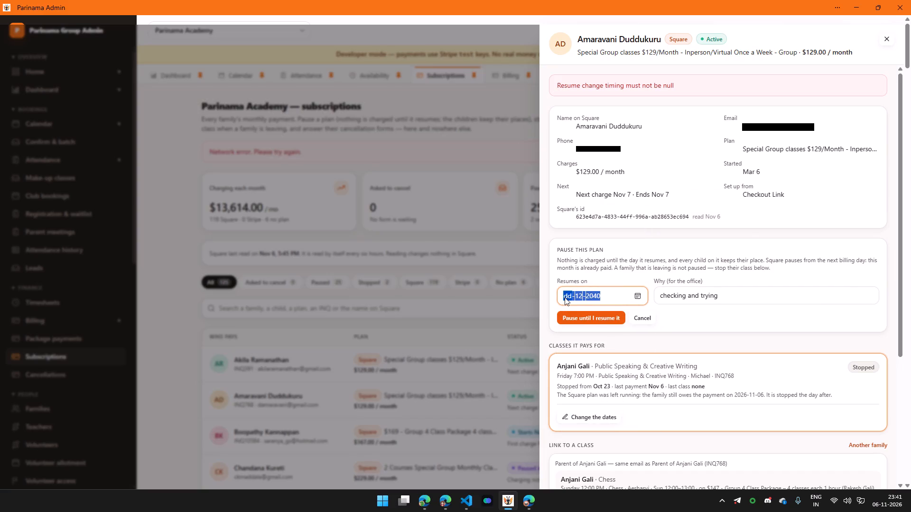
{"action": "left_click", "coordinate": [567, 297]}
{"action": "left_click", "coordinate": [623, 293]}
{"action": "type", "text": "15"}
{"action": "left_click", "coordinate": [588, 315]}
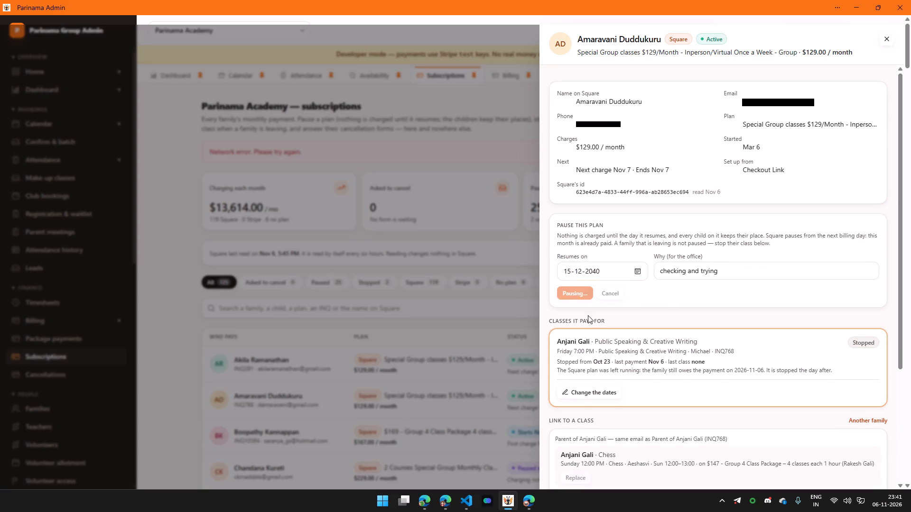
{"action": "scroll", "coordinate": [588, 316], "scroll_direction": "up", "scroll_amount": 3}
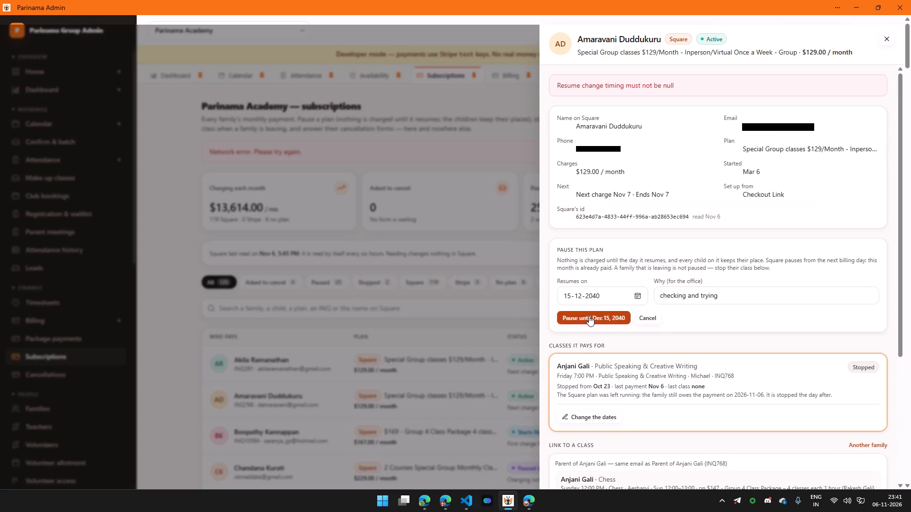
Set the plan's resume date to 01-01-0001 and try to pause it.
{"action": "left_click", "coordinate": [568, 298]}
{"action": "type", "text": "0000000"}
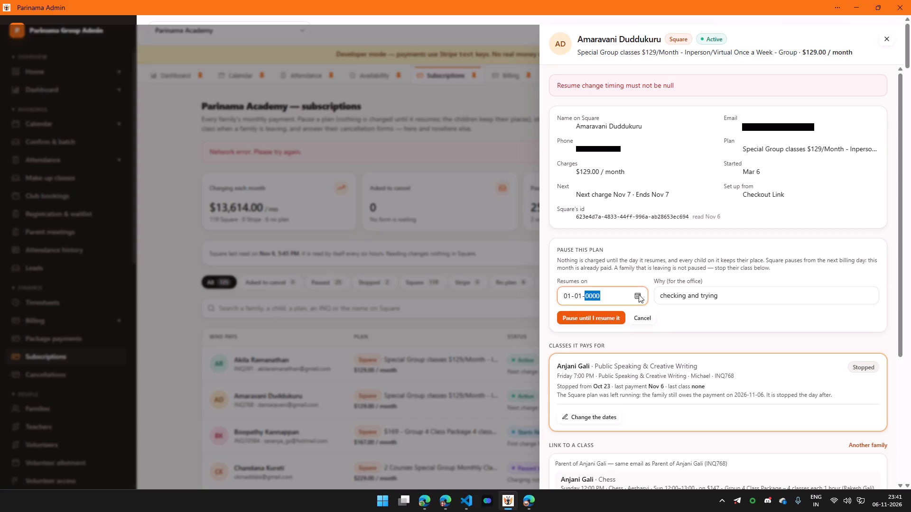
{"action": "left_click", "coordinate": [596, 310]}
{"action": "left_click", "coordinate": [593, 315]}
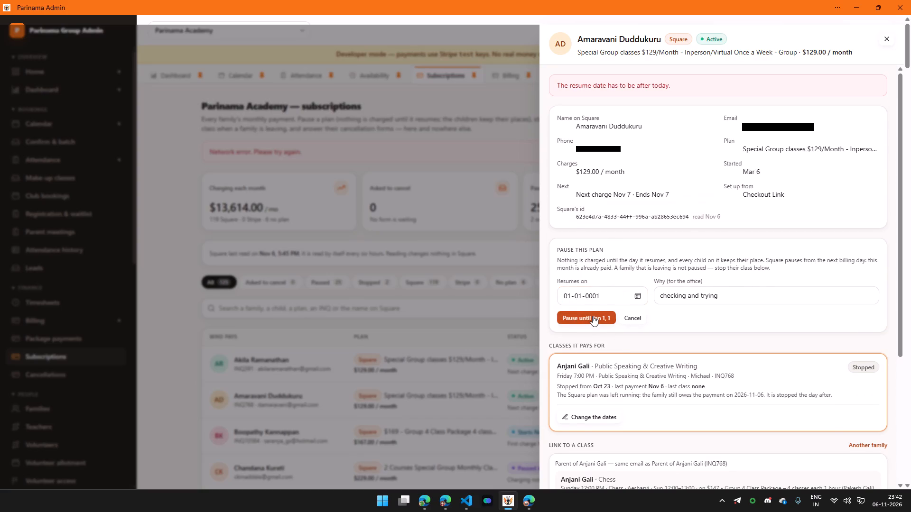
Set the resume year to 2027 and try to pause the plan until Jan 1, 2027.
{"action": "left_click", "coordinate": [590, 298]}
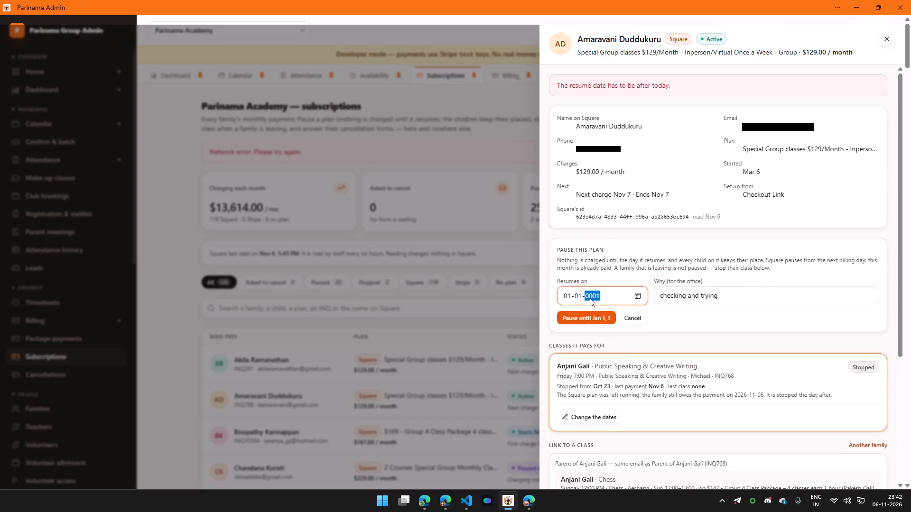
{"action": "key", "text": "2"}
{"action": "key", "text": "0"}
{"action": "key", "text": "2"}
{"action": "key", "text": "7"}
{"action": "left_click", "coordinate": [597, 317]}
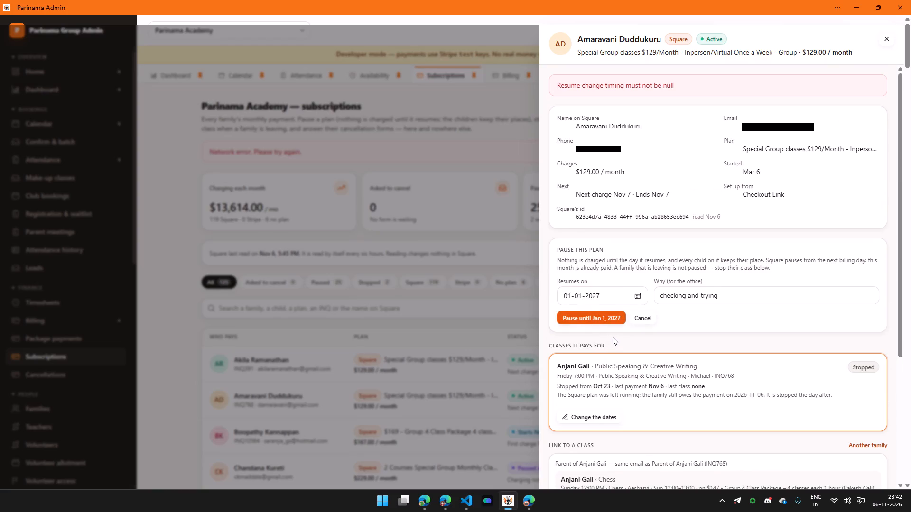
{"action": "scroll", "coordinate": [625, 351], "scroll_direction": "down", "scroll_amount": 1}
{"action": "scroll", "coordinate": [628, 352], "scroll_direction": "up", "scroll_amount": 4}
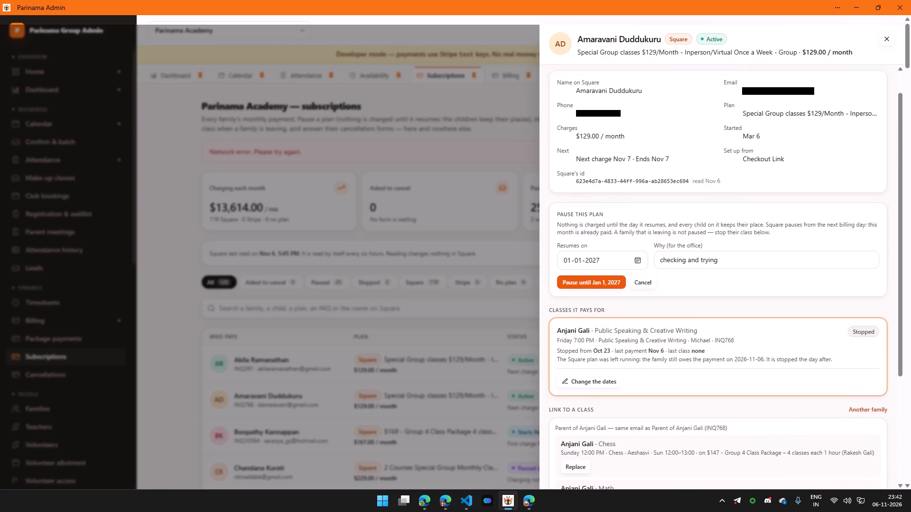
{"action": "left_click_drag", "start_coordinate": [539, 35], "coordinate": [670, 127]}
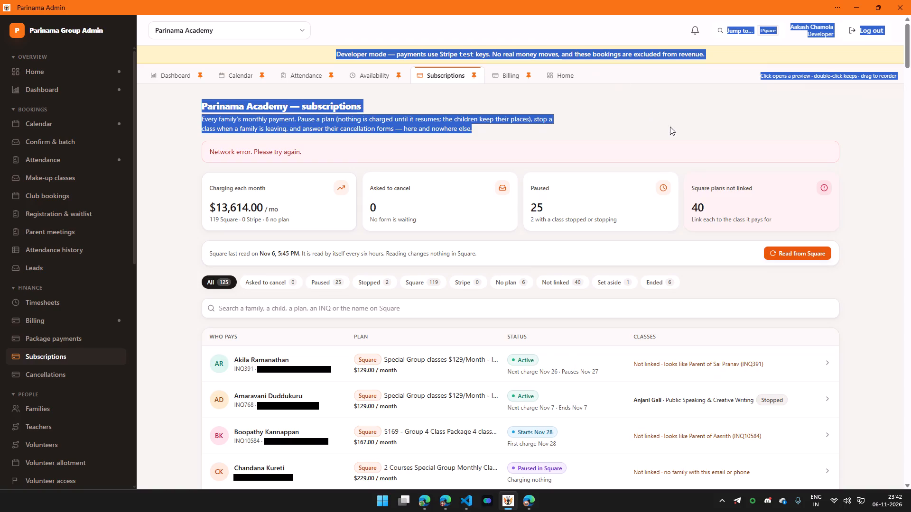
{"action": "left_click_drag", "start_coordinate": [670, 127], "coordinate": [670, 127]}
{"action": "left_click", "coordinate": [344, 400]}
{"action": "left_click_drag", "start_coordinate": [549, 32], "coordinate": [753, 253]}
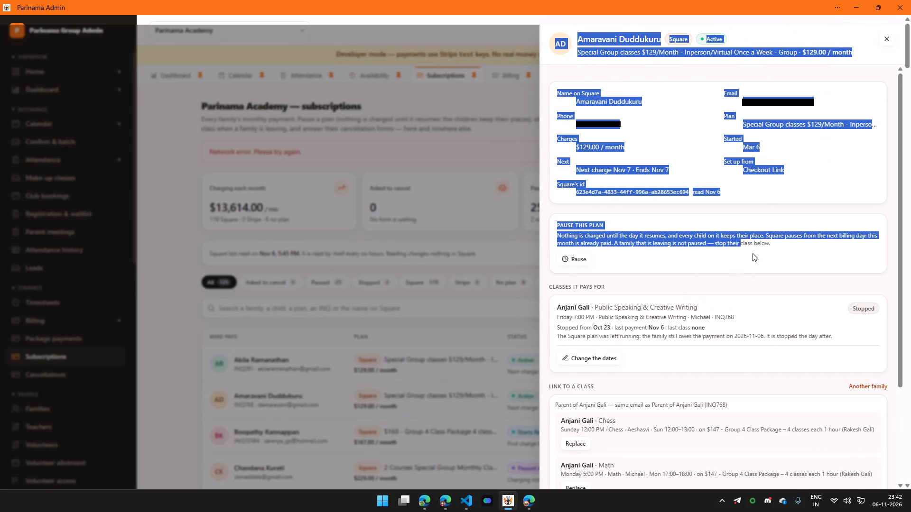
{"action": "left_click_drag", "start_coordinate": [753, 253], "coordinate": [783, 375]}
{"action": "key", "text": "ctrl+c"}
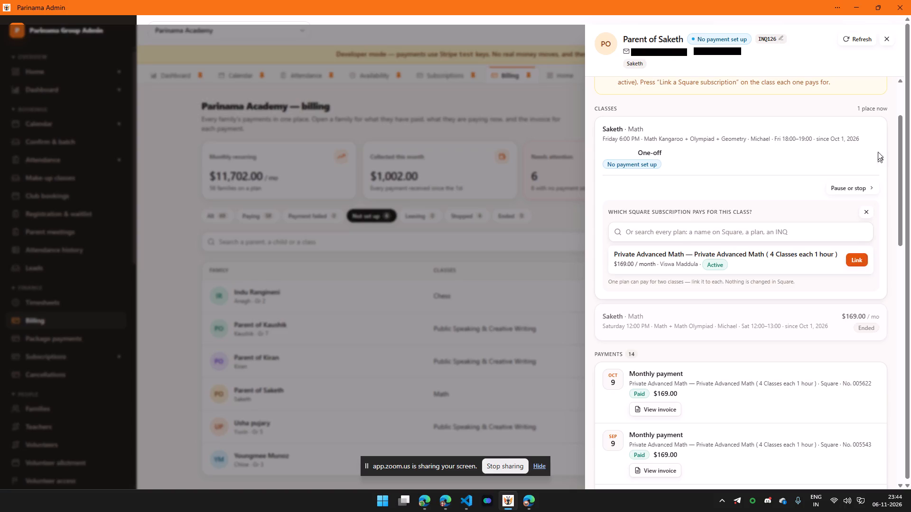
{"action": "scroll", "coordinate": [848, 158], "scroll_direction": "up", "scroll_amount": 3}
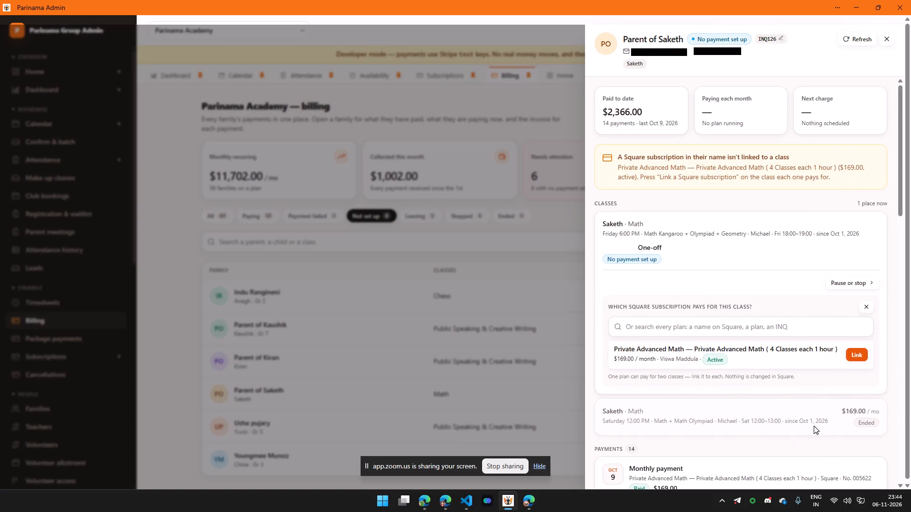
{"action": "left_click", "coordinate": [814, 426]}
Reopen the Parent of Saketh billing record and examine the schedule, teacher and start date of the Friday and Saturday Math classes.
{"action": "left_click", "coordinate": [882, 40]}
{"action": "left_click", "coordinate": [294, 405]}
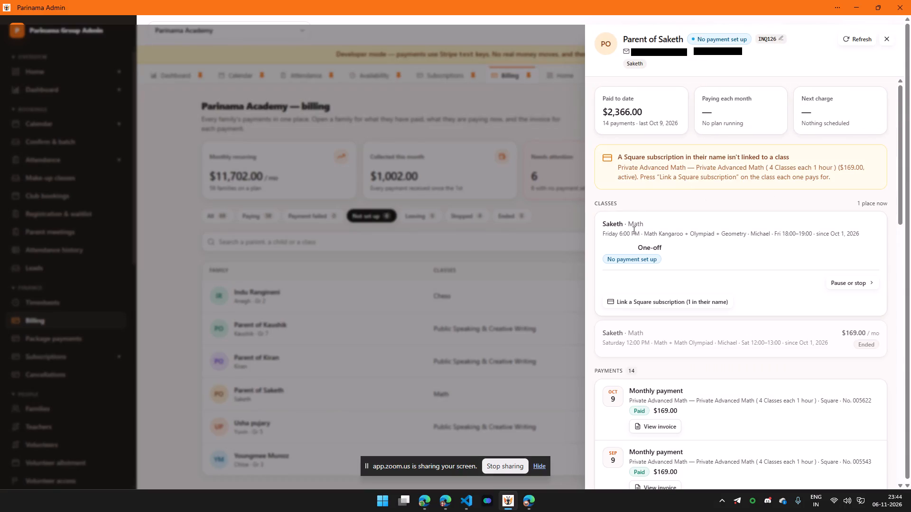
{"action": "left_click_drag", "start_coordinate": [621, 233], "coordinate": [671, 242]}
{"action": "left_click_drag", "start_coordinate": [836, 347], "coordinate": [667, 339]}
{"action": "left_click", "coordinate": [663, 339]}
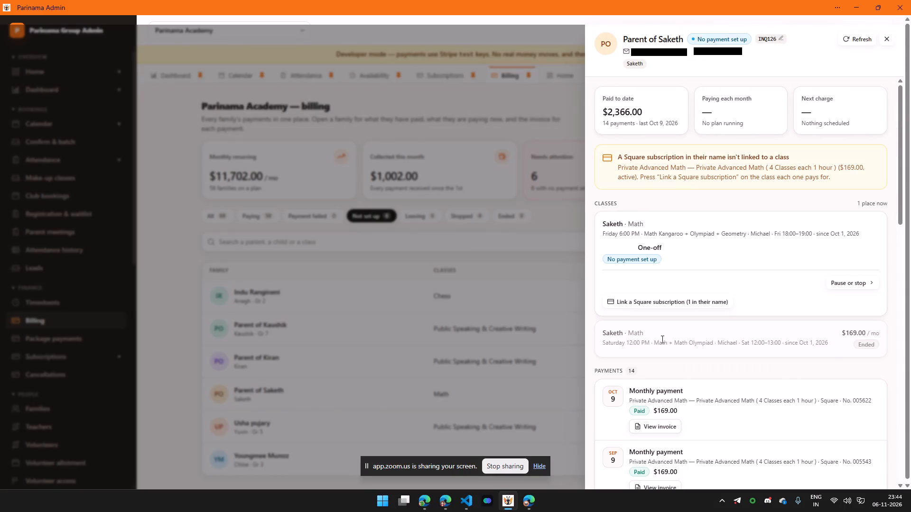
{"action": "left_click_drag", "start_coordinate": [613, 332], "coordinate": [819, 347]}
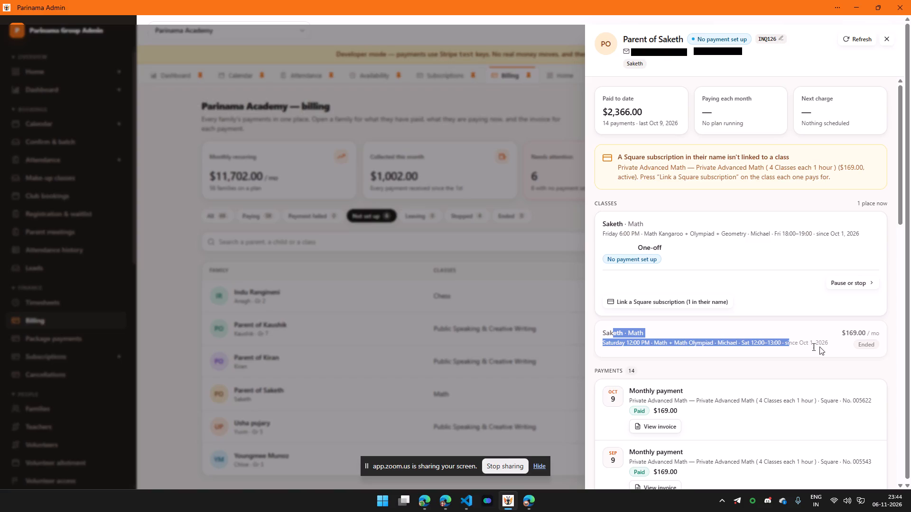
{"action": "left_click_drag", "start_coordinate": [819, 347], "coordinate": [828, 346]}
{"action": "left_click", "coordinate": [764, 336]}
{"action": "left_click", "coordinate": [757, 241]}
{"action": "left_click_drag", "start_coordinate": [756, 234], "coordinate": [813, 233]}
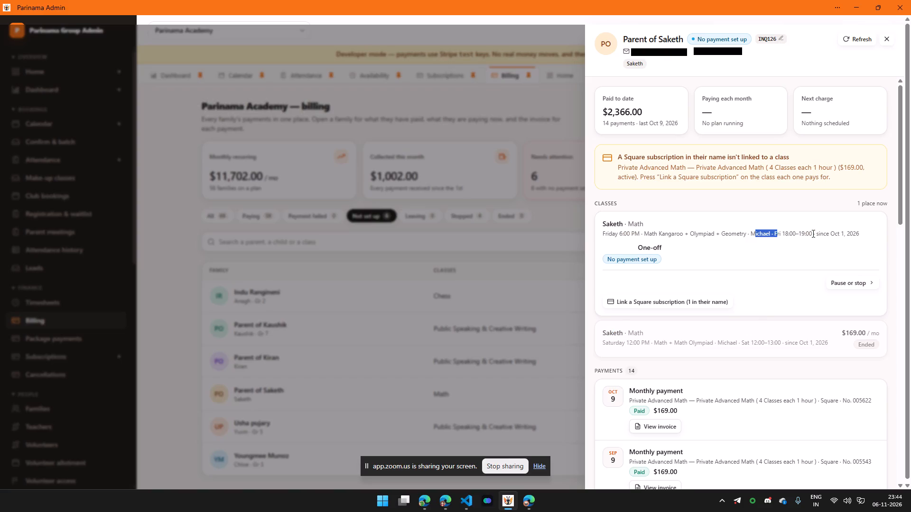
{"action": "left_click_drag", "start_coordinate": [813, 233], "coordinate": [855, 233]}
{"action": "left_click", "coordinate": [818, 242]}
{"action": "left_click_drag", "start_coordinate": [765, 231], "coordinate": [873, 231]}
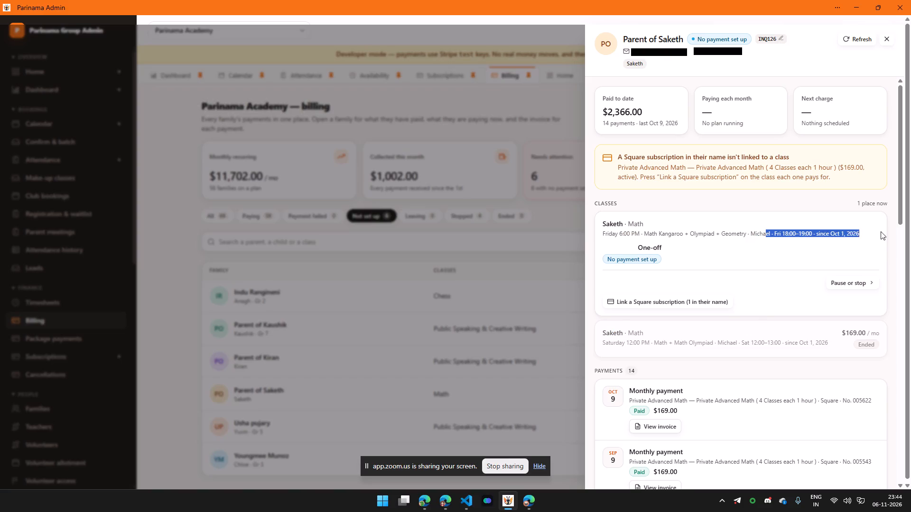
{"action": "left_click_drag", "start_coordinate": [873, 231], "coordinate": [845, 230]}
{"action": "triple_click", "coordinate": [859, 232]}
{"action": "left_click", "coordinate": [859, 232]}
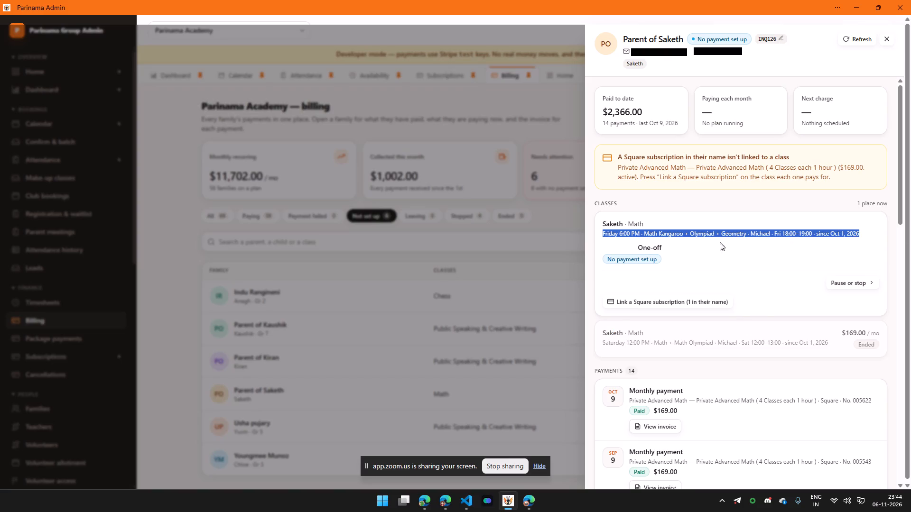
{"action": "triple_click", "coordinate": [699, 238]}
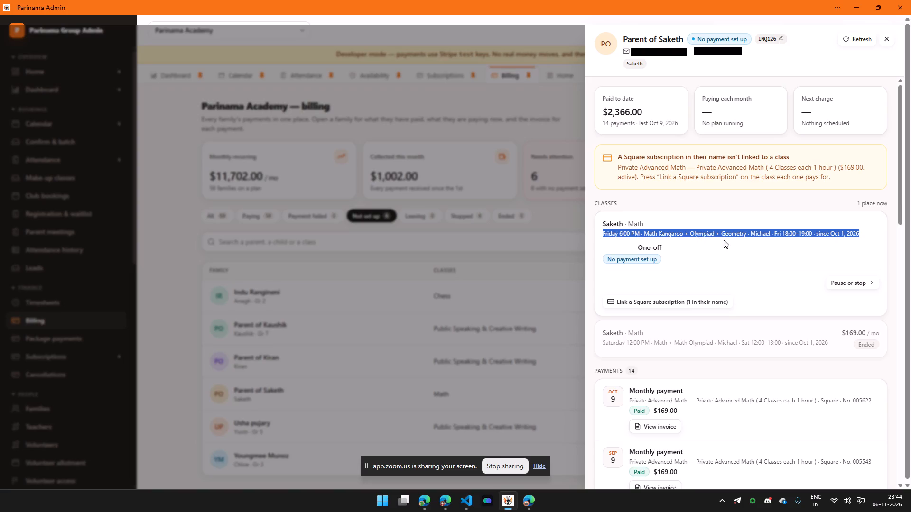
{"action": "left_click", "coordinate": [724, 240]}
{"action": "left_click", "coordinate": [719, 235]}
{"action": "left_click_drag", "start_coordinate": [746, 233], "coordinate": [627, 232]}
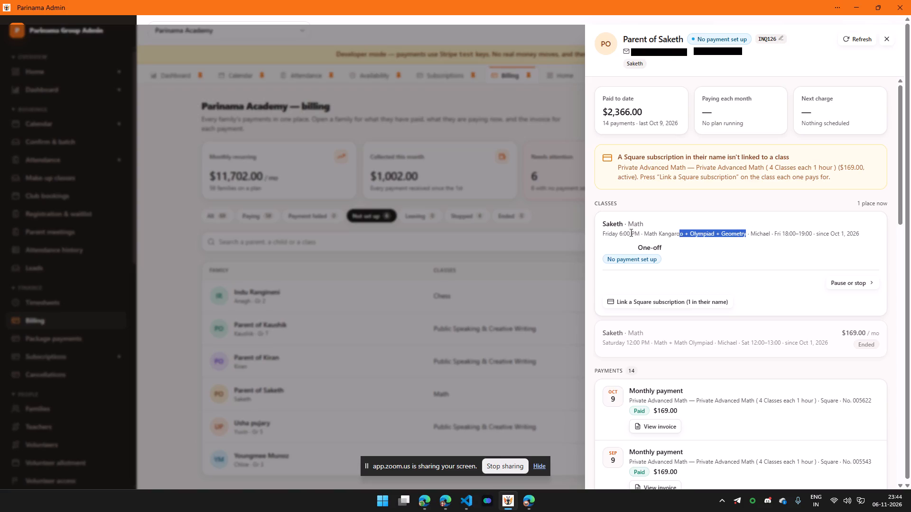
{"action": "left_click_drag", "start_coordinate": [627, 232], "coordinate": [612, 232]}
{"action": "left_click", "coordinate": [650, 238]}
Link the Private Advanced Math (4 Classes each 1 hour) Square subscription to Saketh's Friday Math class.
{"action": "left_click", "coordinate": [671, 306]}
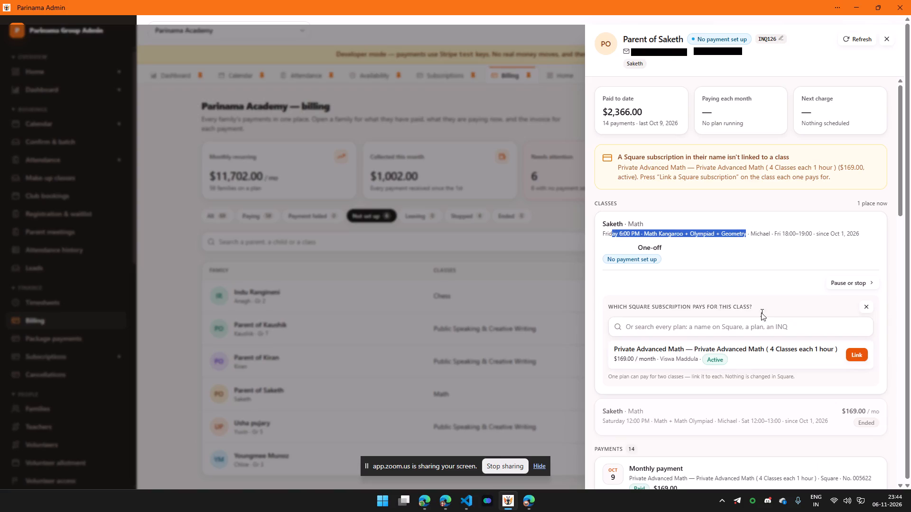
{"action": "left_click_drag", "start_coordinate": [601, 353], "coordinate": [646, 362]}
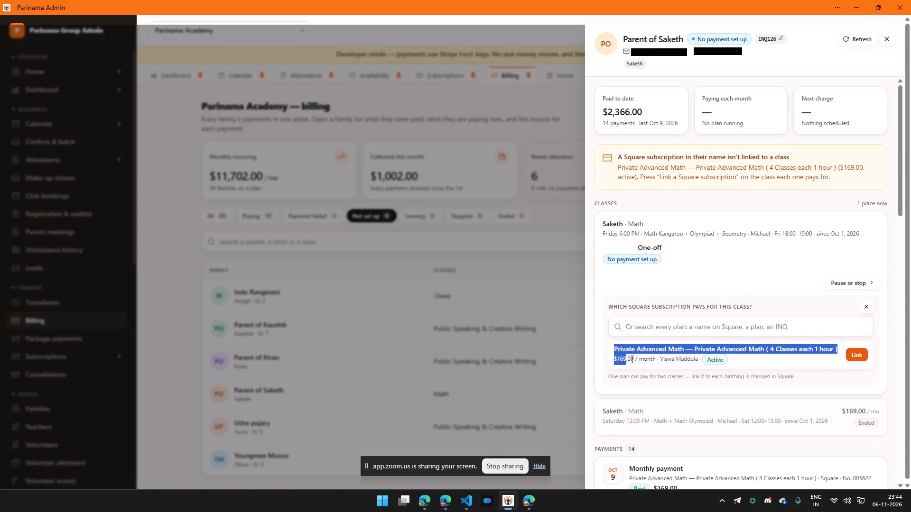
{"action": "left_click_drag", "start_coordinate": [646, 362], "coordinate": [698, 365]}
{"action": "left_click", "coordinate": [859, 354]}
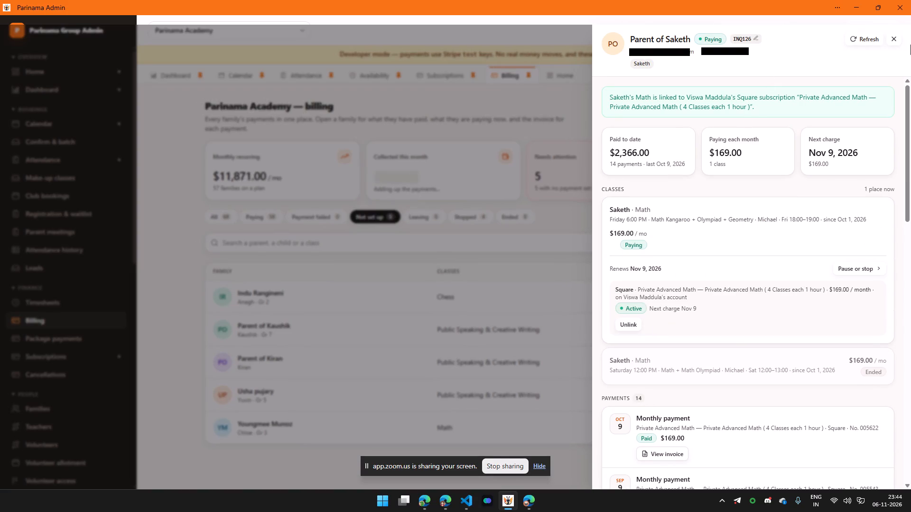
Refresh the Parent of Saketh billing record, review its class plan and payment history, and close the record.
{"action": "left_click", "coordinate": [867, 37]}
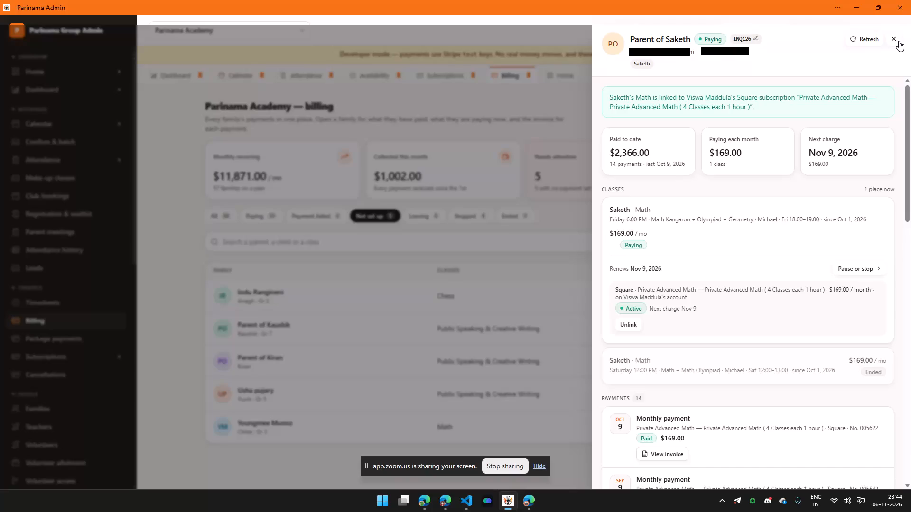
{"action": "scroll", "coordinate": [891, 115], "scroll_direction": "down", "scroll_amount": 3}
{"action": "scroll", "coordinate": [813, 189], "scroll_direction": "down", "scroll_amount": 2}
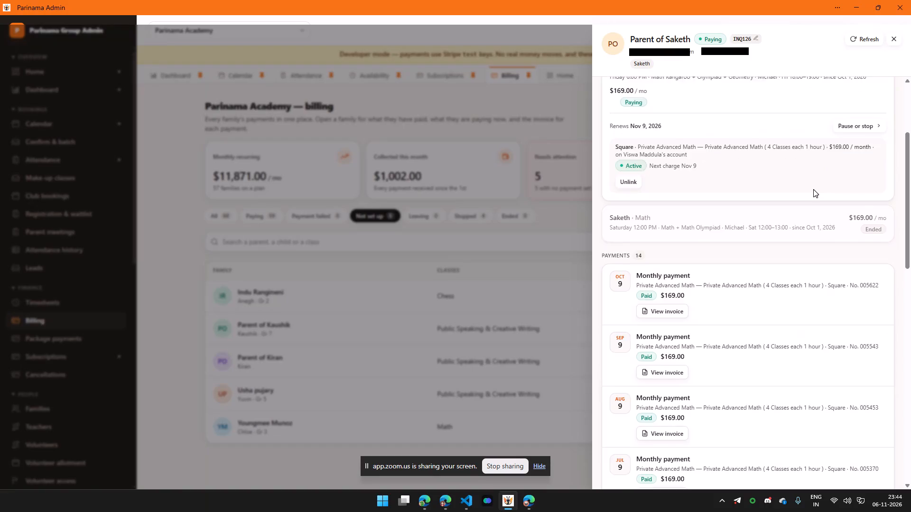
{"action": "scroll", "coordinate": [813, 189], "scroll_direction": "down", "scroll_amount": 1}
{"action": "scroll", "coordinate": [808, 192], "scroll_direction": "up", "scroll_amount": 8}
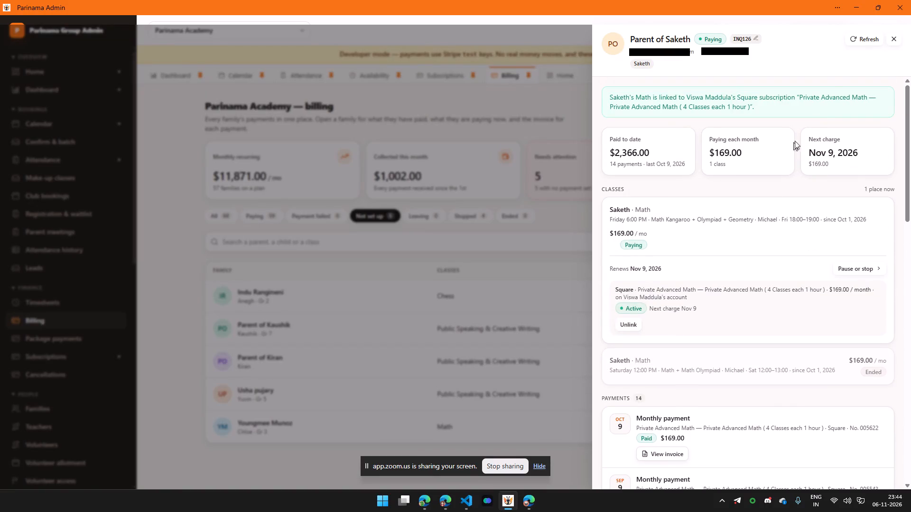
{"action": "left_click", "coordinate": [858, 42]}
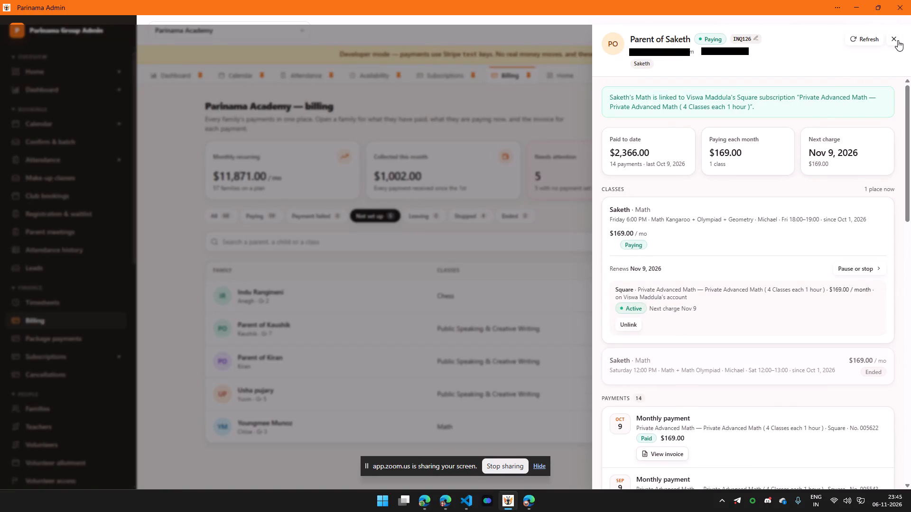
{"action": "left_click", "coordinate": [898, 40]}
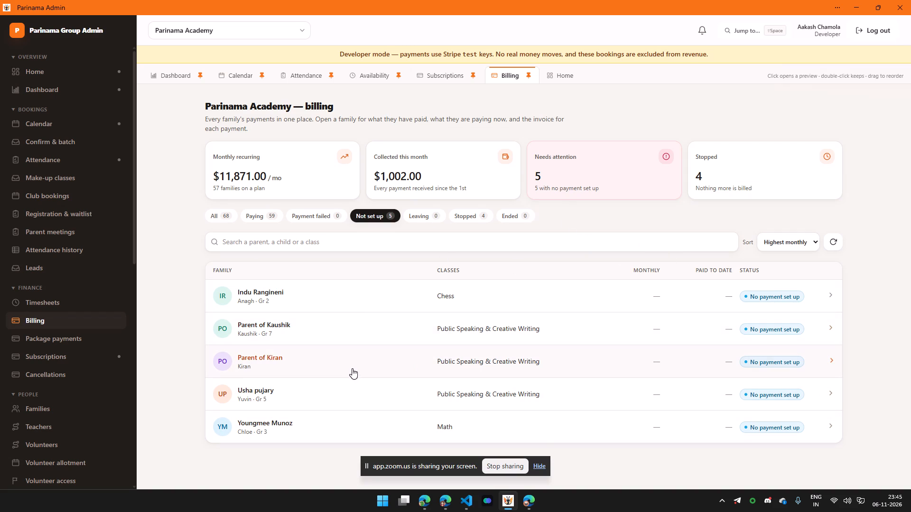
Link the $147 - Group 4 Class Package Square subscription to Anagh's Thursday Chess class and close the family's record.
{"action": "left_click", "coordinate": [347, 334]}
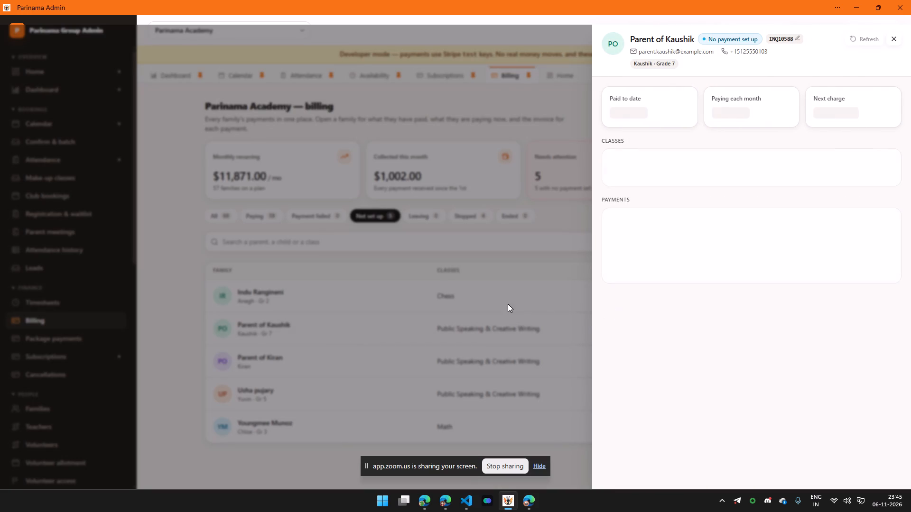
{"action": "left_click", "coordinate": [508, 304]}
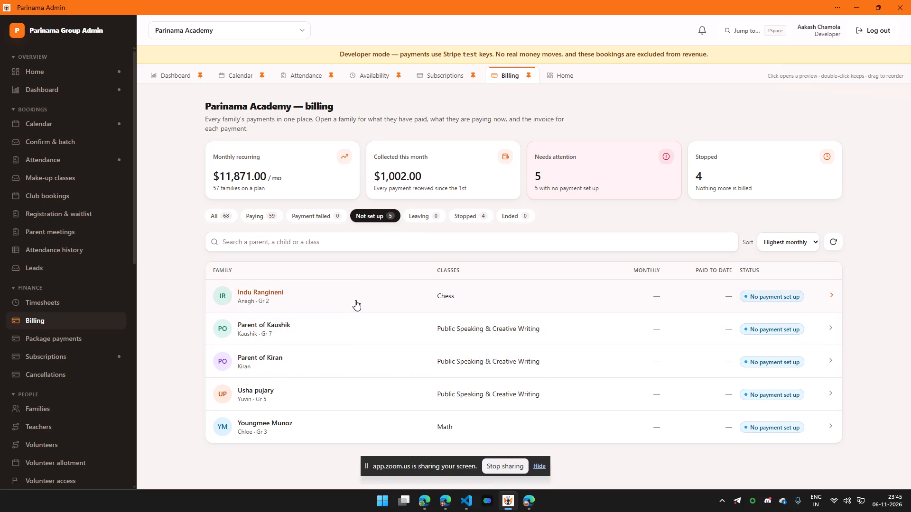
{"action": "left_click", "coordinate": [332, 299]}
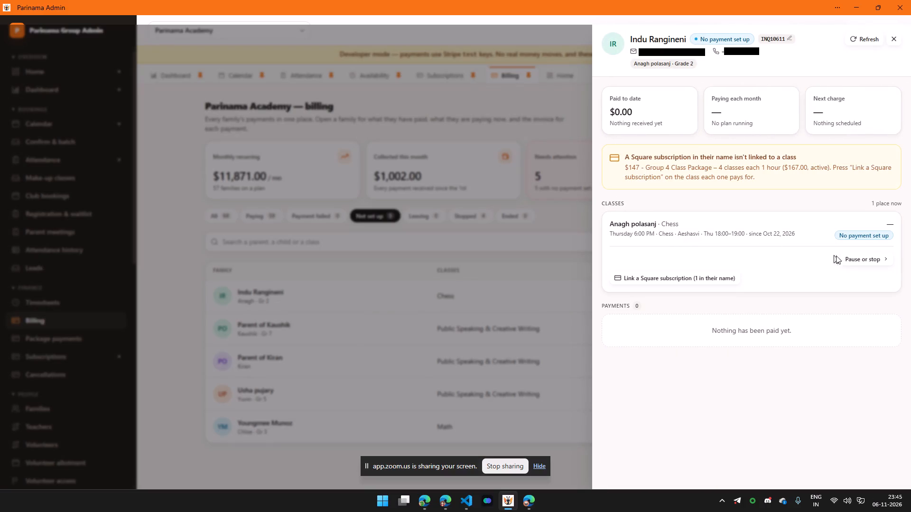
{"action": "left_click_drag", "start_coordinate": [688, 163], "coordinate": [761, 156]}
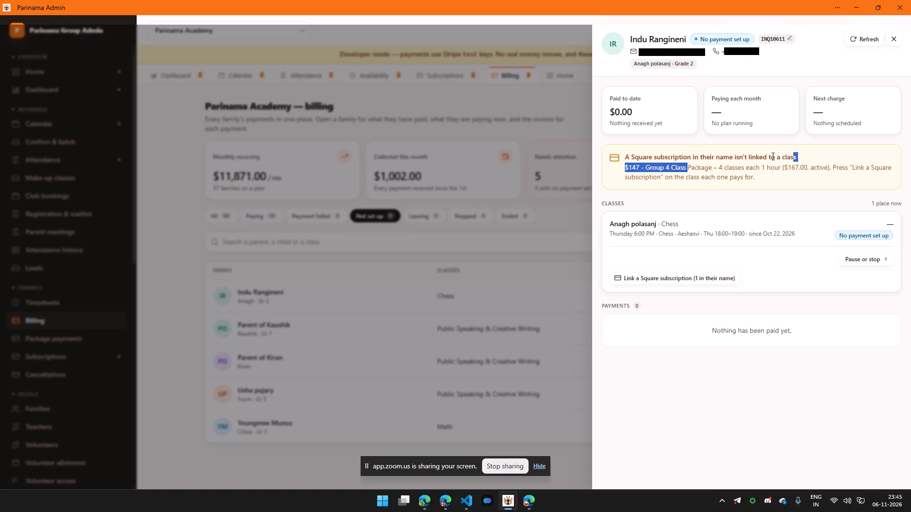
{"action": "left_click_drag", "start_coordinate": [761, 156], "coordinate": [710, 156]}
{"action": "left_click", "coordinate": [696, 158]}
{"action": "left_click", "coordinate": [692, 280]}
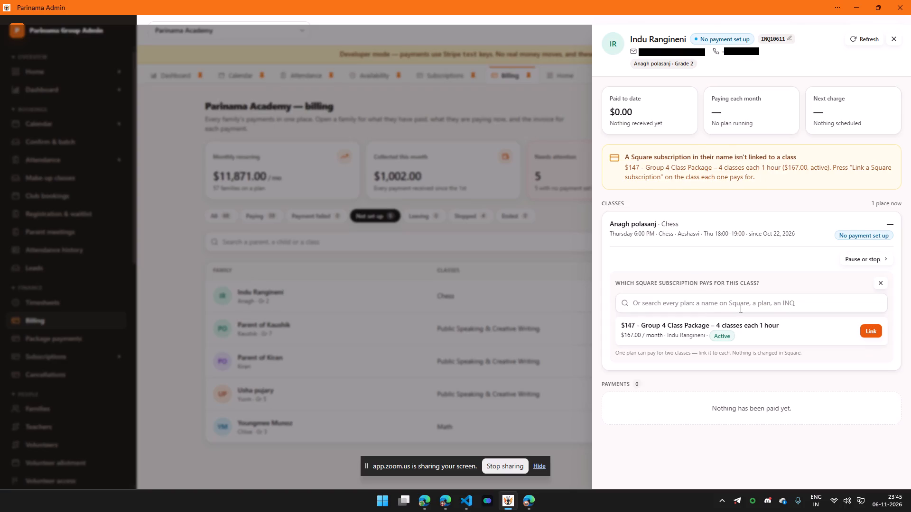
{"action": "left_click", "coordinate": [871, 333]}
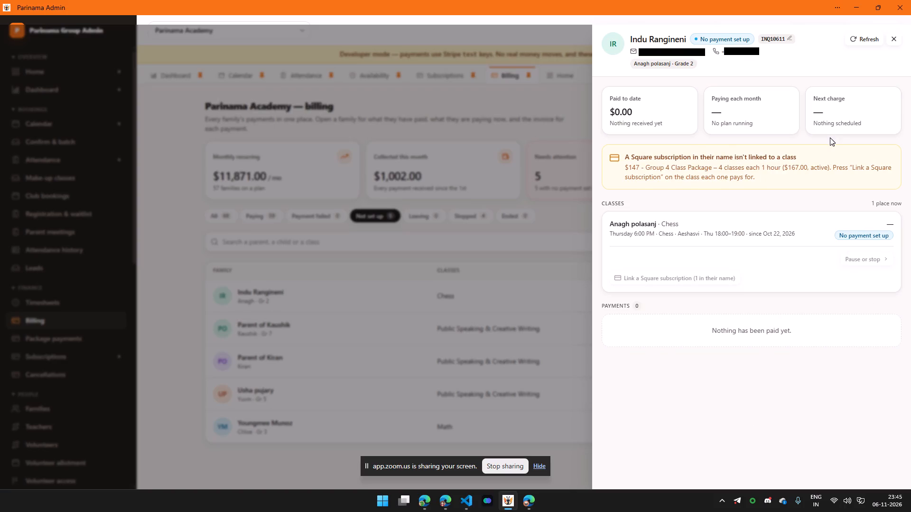
{"action": "left_click", "coordinate": [899, 40]}
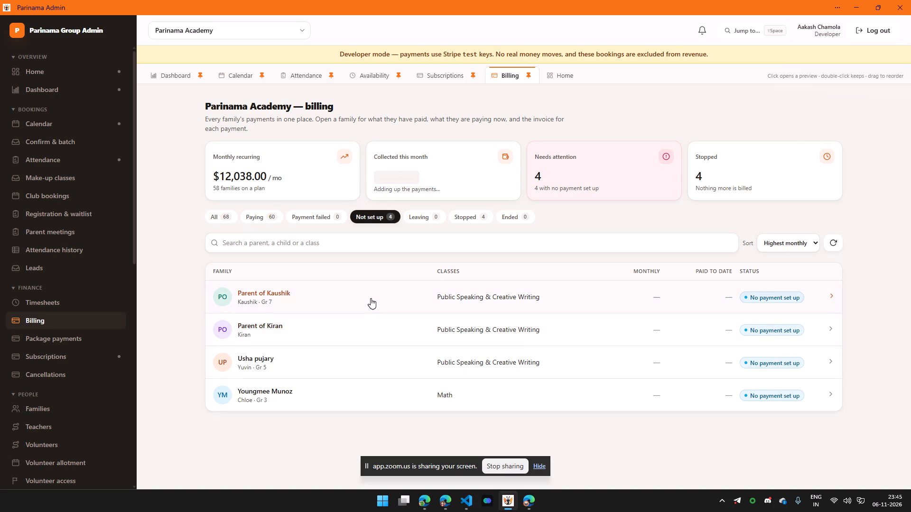
Check the Parent of Kaushik and Parent of Kiran billing records for a Square subscription to link.
{"action": "left_click", "coordinate": [371, 297]}
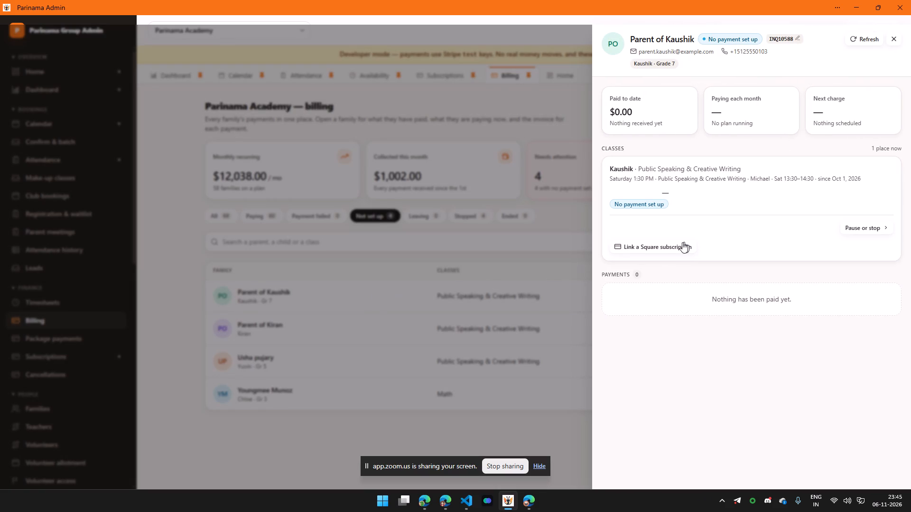
{"action": "left_click", "coordinate": [676, 245]}
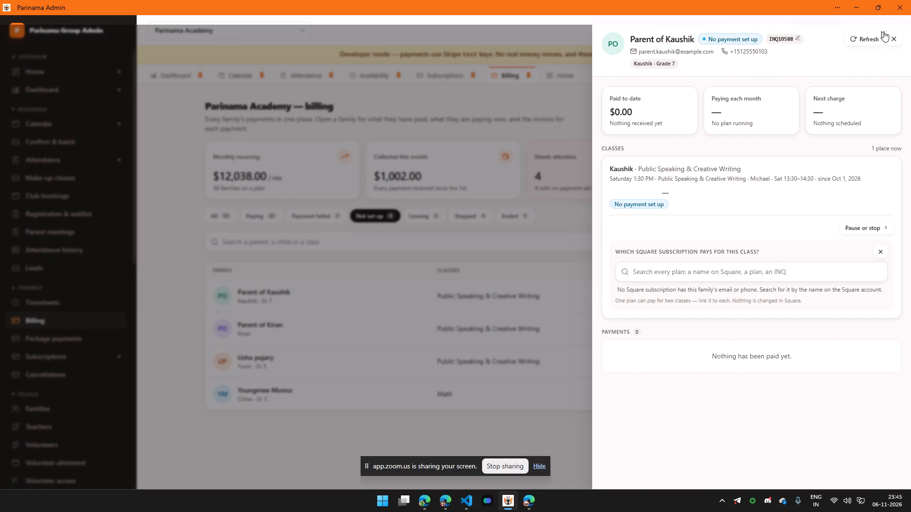
{"action": "left_click", "coordinate": [897, 36]}
{"action": "left_click", "coordinate": [339, 329]}
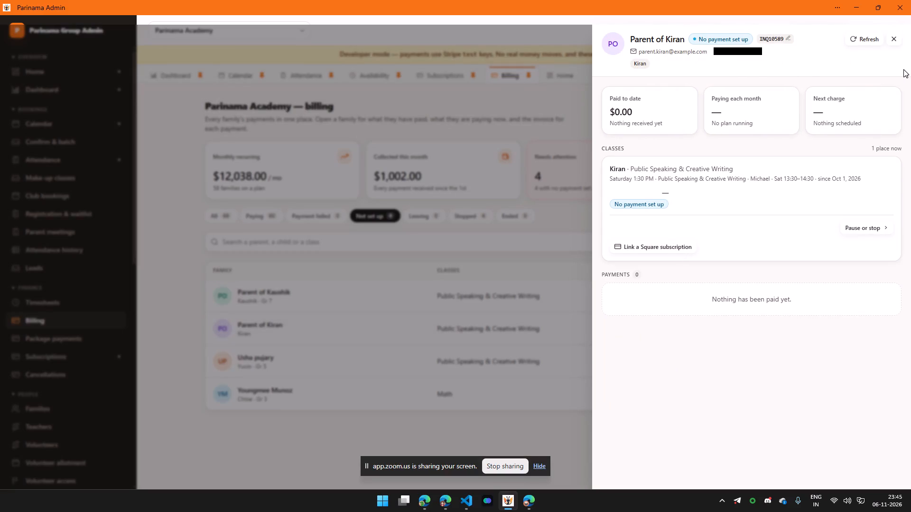
{"action": "left_click", "coordinate": [886, 42]}
{"action": "left_click", "coordinate": [360, 294]}
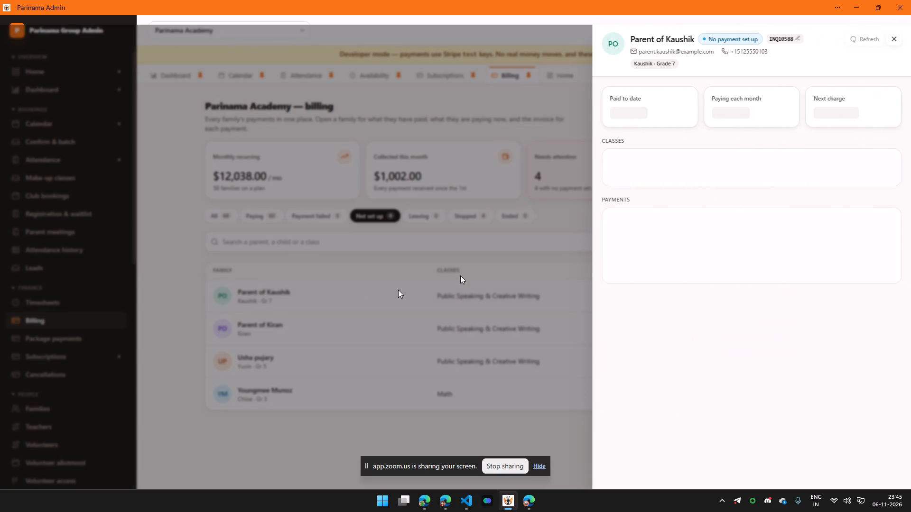
{"action": "left_click", "coordinate": [507, 248]}
Search all families' billing for indu, review Anagh's Chess class record, and compare the search under the Not set up and All filters.
{"action": "left_click", "coordinate": [201, 212]}
{"action": "left_click", "coordinate": [232, 220]}
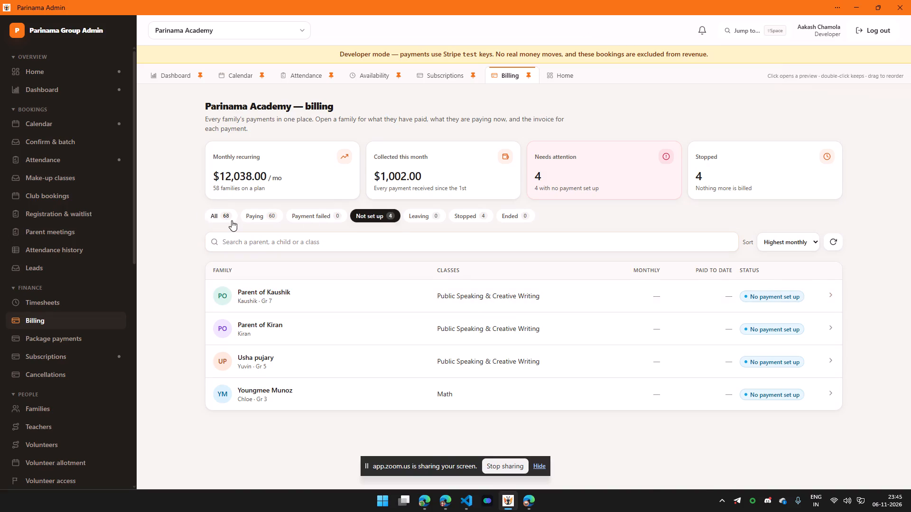
{"action": "left_click", "coordinate": [257, 245]}
{"action": "type", "text": "indu"}
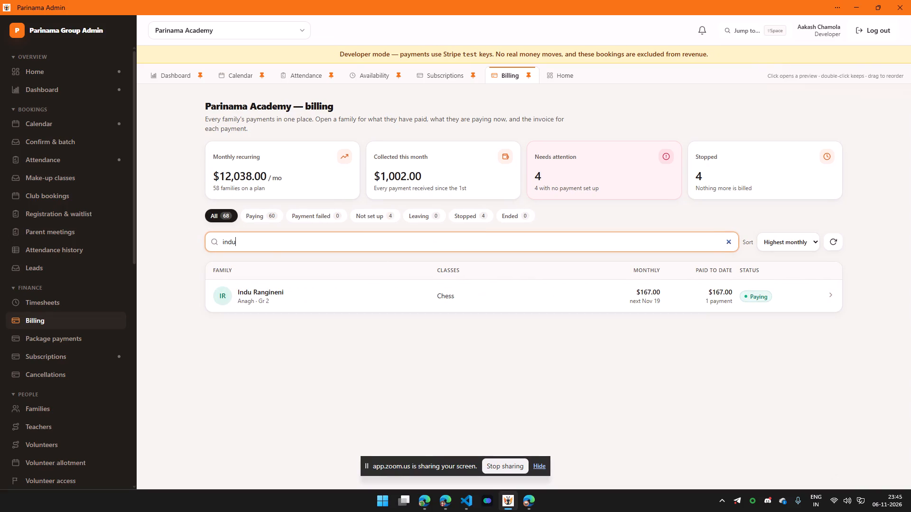
{"action": "left_click", "coordinate": [295, 290]}
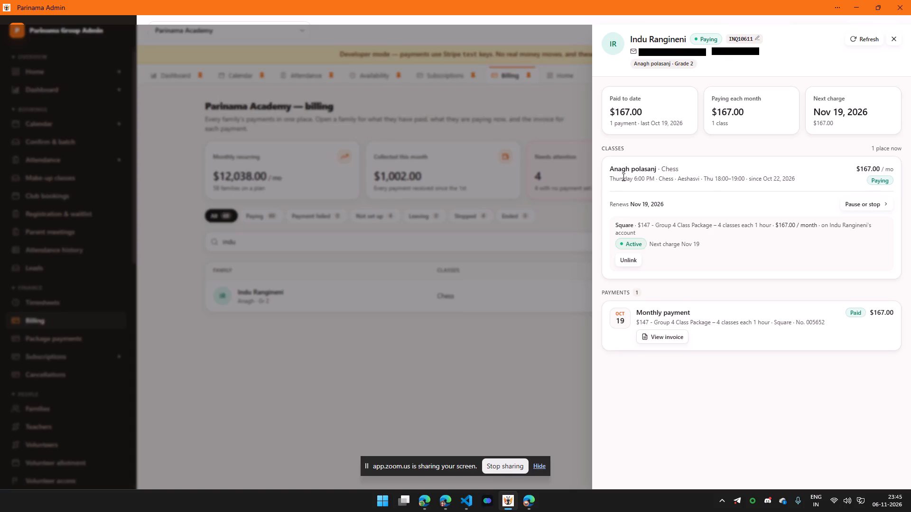
{"action": "left_click_drag", "start_coordinate": [609, 170], "coordinate": [653, 173]}
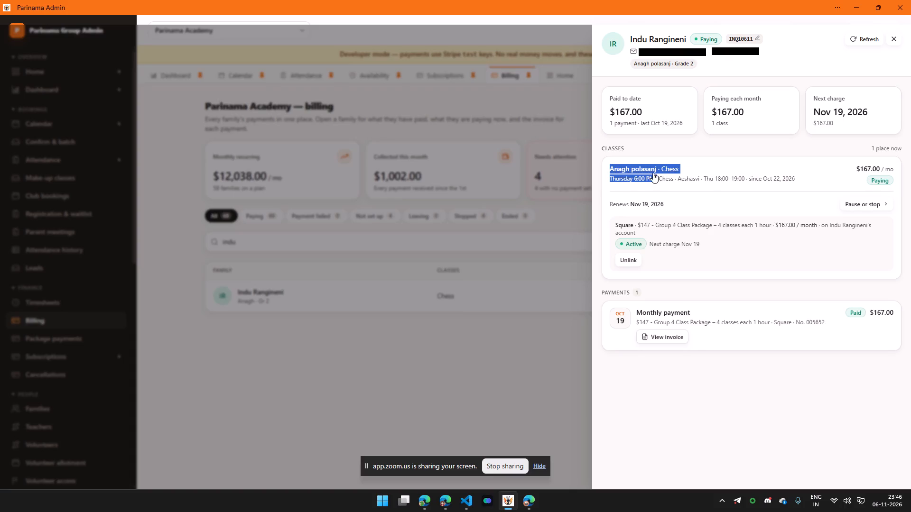
{"action": "left_click_drag", "start_coordinate": [653, 173], "coordinate": [554, 202]}
{"action": "left_click", "coordinate": [521, 245]}
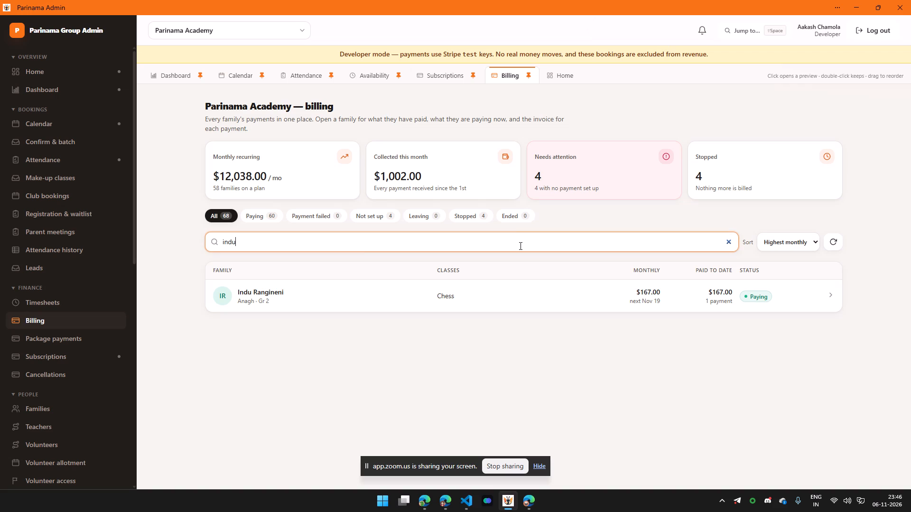
{"action": "left_click", "coordinate": [328, 209]}
{"action": "left_click", "coordinate": [363, 210]}
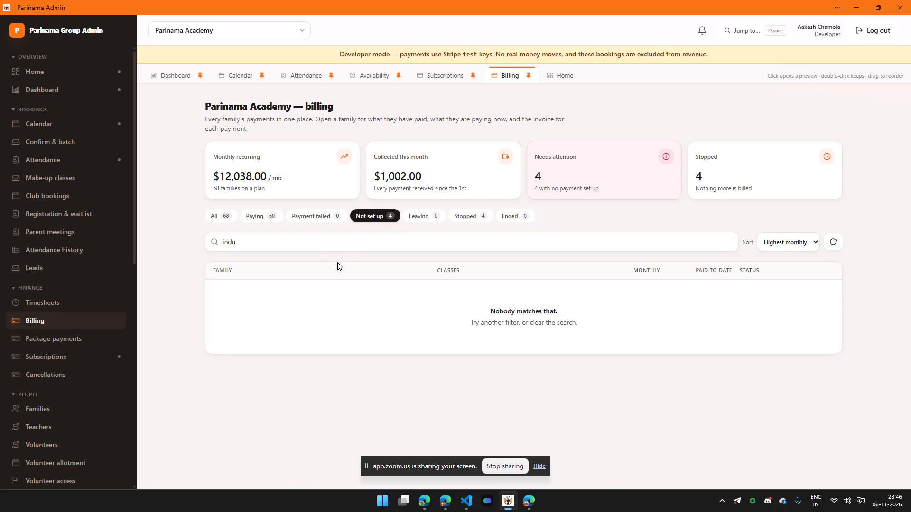
{"action": "left_click", "coordinate": [217, 215]}
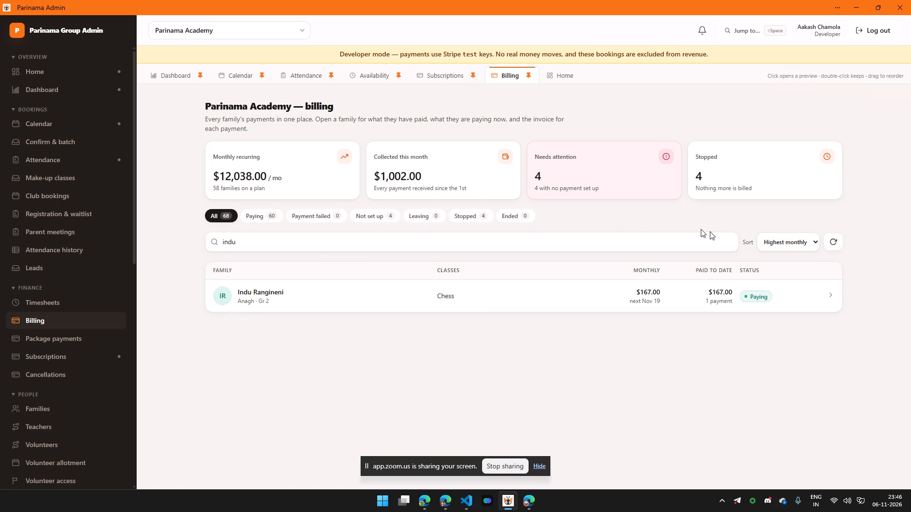
Refresh the billing data, reload the page, and filter the families to Not set up.
{"action": "left_click", "coordinate": [835, 242]}
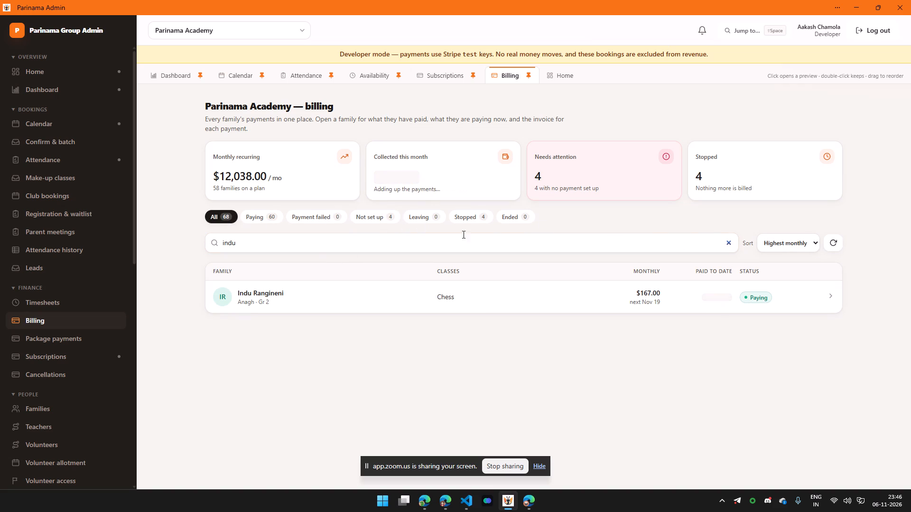
{"action": "left_click", "coordinate": [384, 223]}
{"action": "left_click", "coordinate": [384, 216]}
{"action": "key", "text": "ctrl+r"}
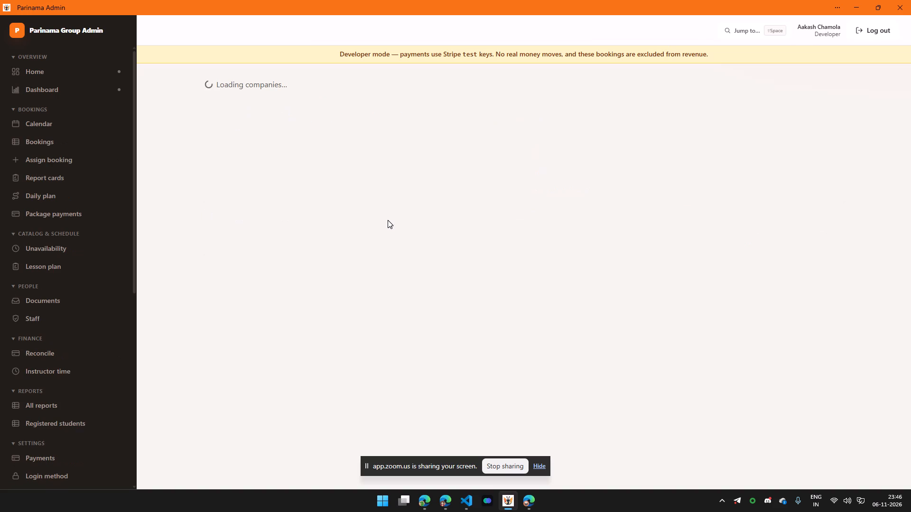
{"action": "left_click", "coordinate": [389, 219]}
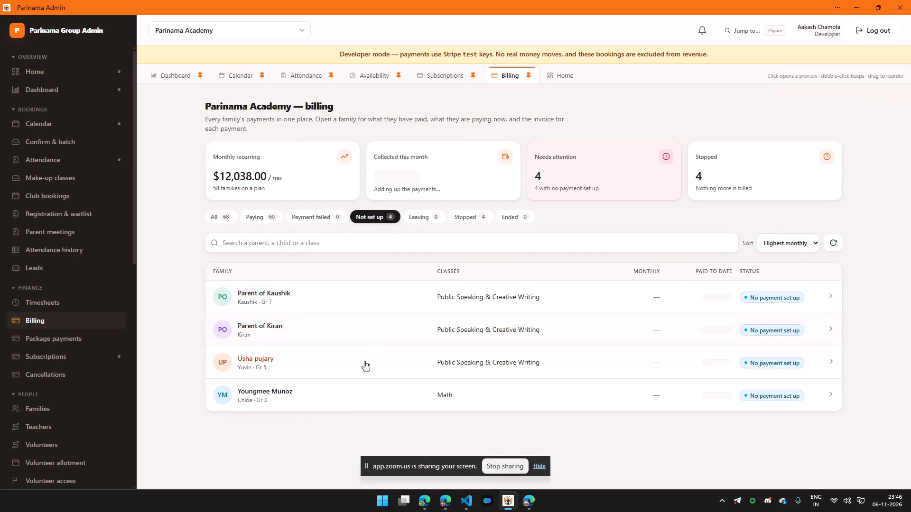
Link the Special Group classes $129/Month Square subscription to Yuvin's Public Speaking & Creative Writing class and point out the last payment date.
{"action": "left_click", "coordinate": [344, 370]}
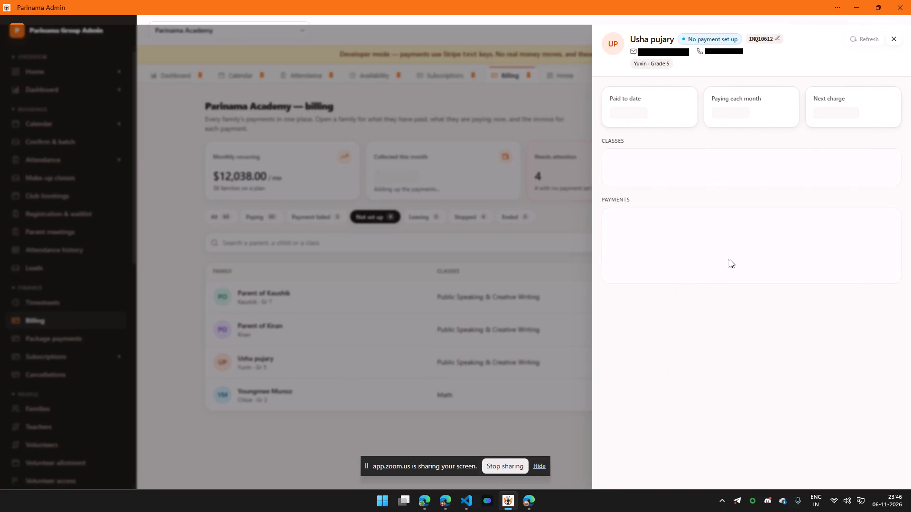
{"action": "left_click", "coordinate": [707, 303]}
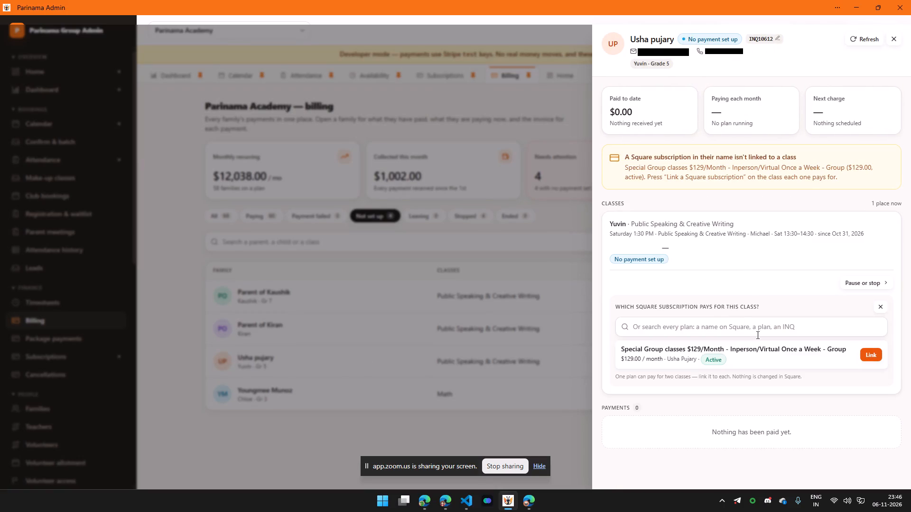
{"action": "left_click", "coordinate": [865, 357]}
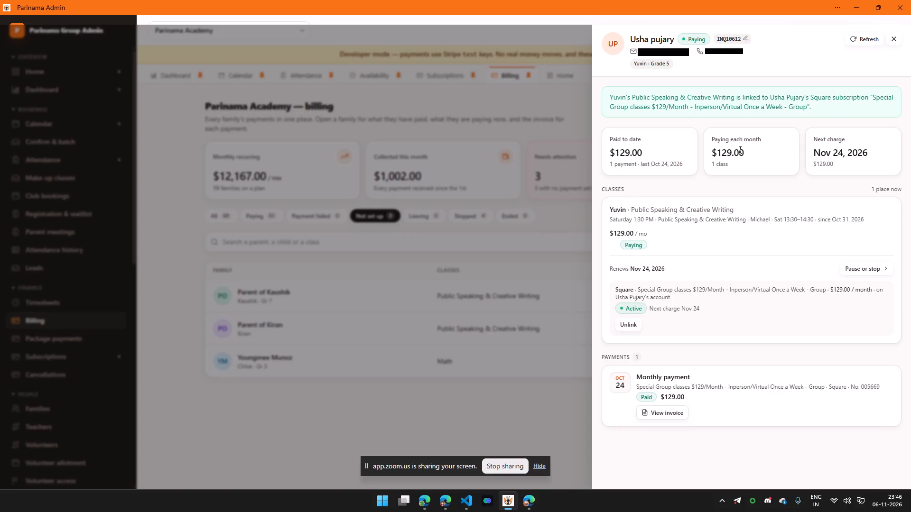
{"action": "left_click_drag", "start_coordinate": [642, 167], "coordinate": [667, 167]}
{"action": "left_click_drag", "start_coordinate": [667, 167], "coordinate": [680, 167]}
Highlight the payment count and last payment line on Yuvin's family billing record and close the record.
{"action": "triple_click", "coordinate": [669, 167]}
{"action": "left_click", "coordinate": [885, 38]}
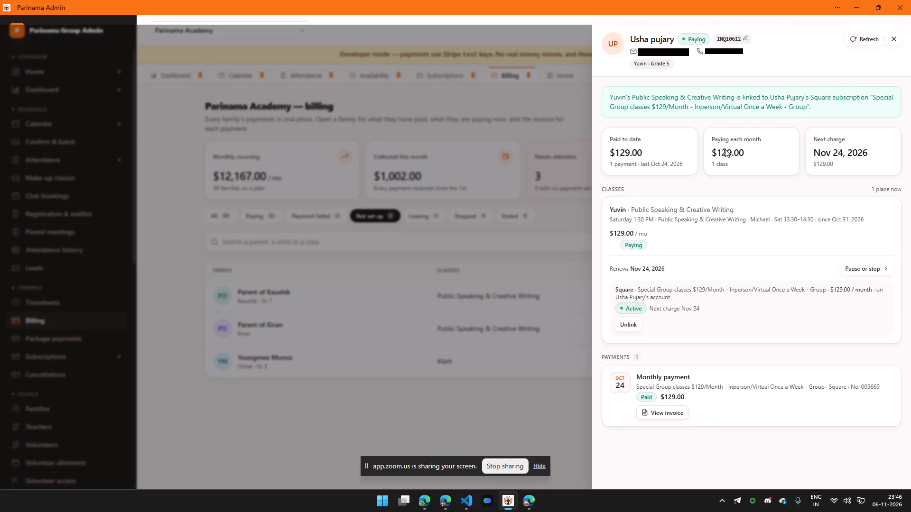
{"action": "left_click", "coordinate": [892, 43]}
Link the $147 - Group 4 Class Package – 4 classes each 1 hour Square subscription to Chloe's Math class and close the record.
{"action": "left_click", "coordinate": [357, 366]}
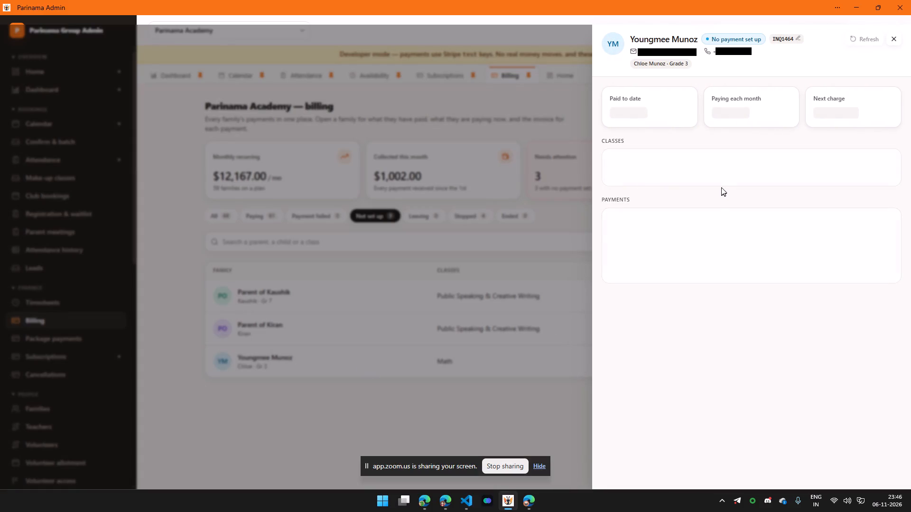
{"action": "left_click", "coordinate": [702, 277]}
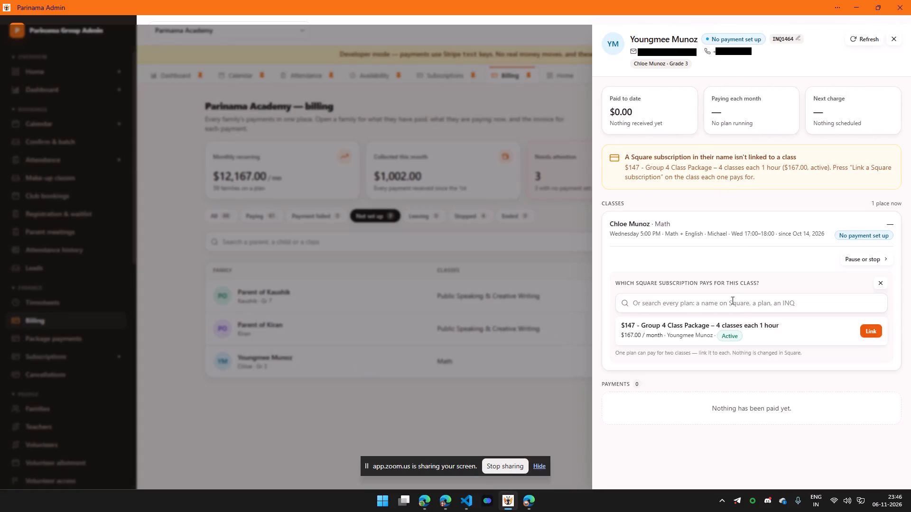
{"action": "left_click", "coordinate": [874, 337]}
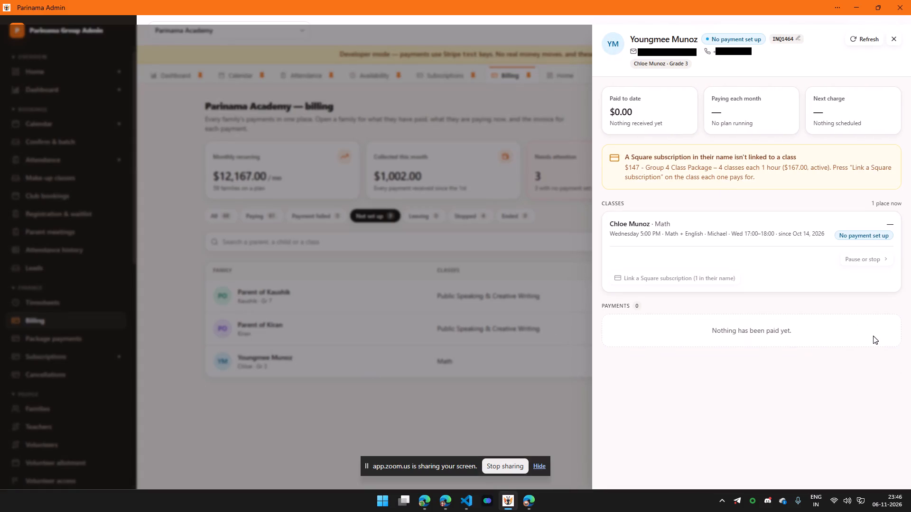
{"action": "left_click", "coordinate": [898, 38]}
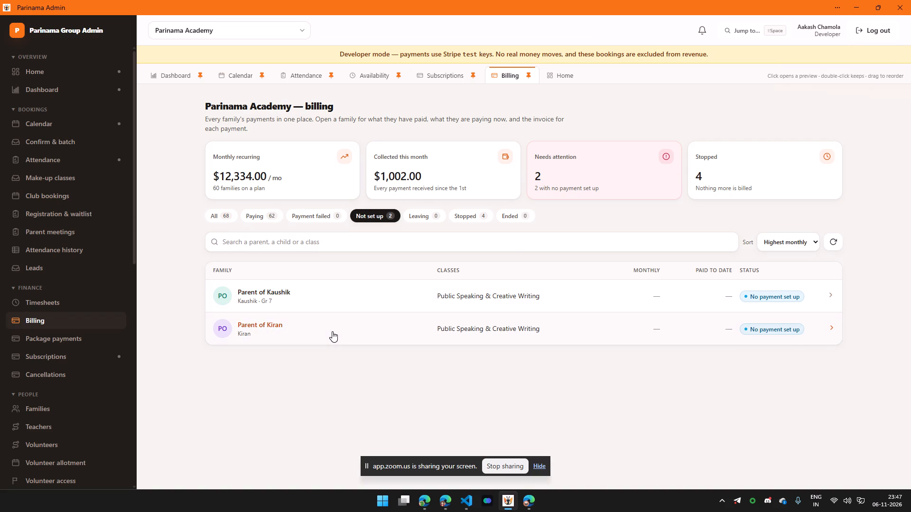
Check the Parent of Kaushik billing record for a Square subscription to link and close it.
{"action": "left_click", "coordinate": [335, 303]}
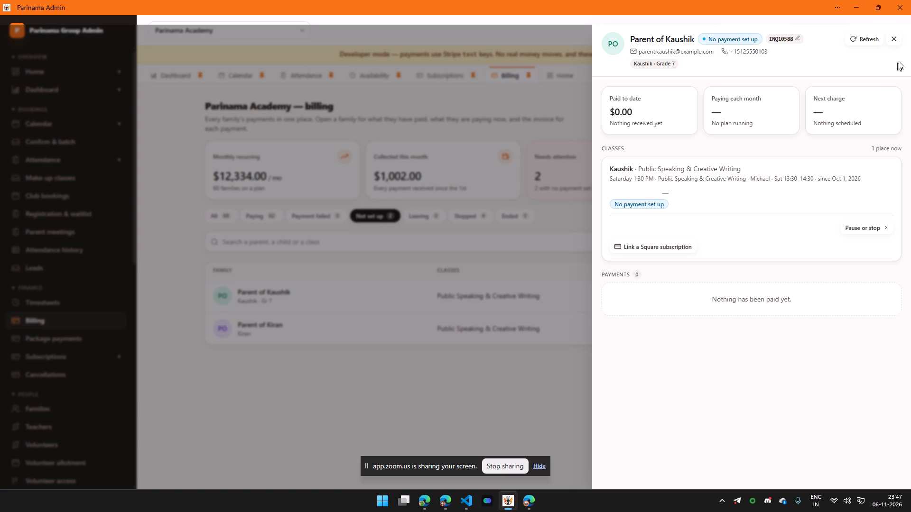
{"action": "left_click", "coordinate": [892, 39]}
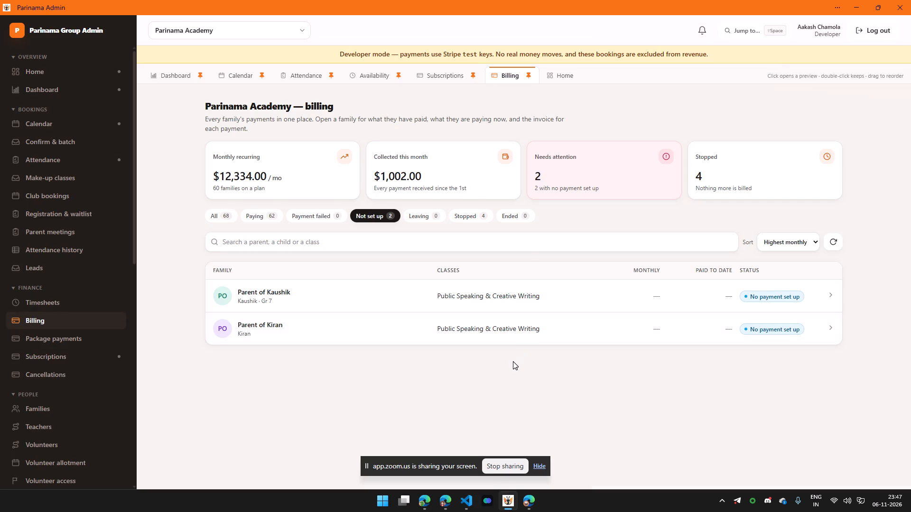
Show all families' billing and point out the Monthly recurring and Collected this month summary figures.
{"action": "left_click", "coordinate": [442, 141]}
{"action": "left_click", "coordinate": [272, 178]}
{"action": "left_click", "coordinate": [212, 218]}
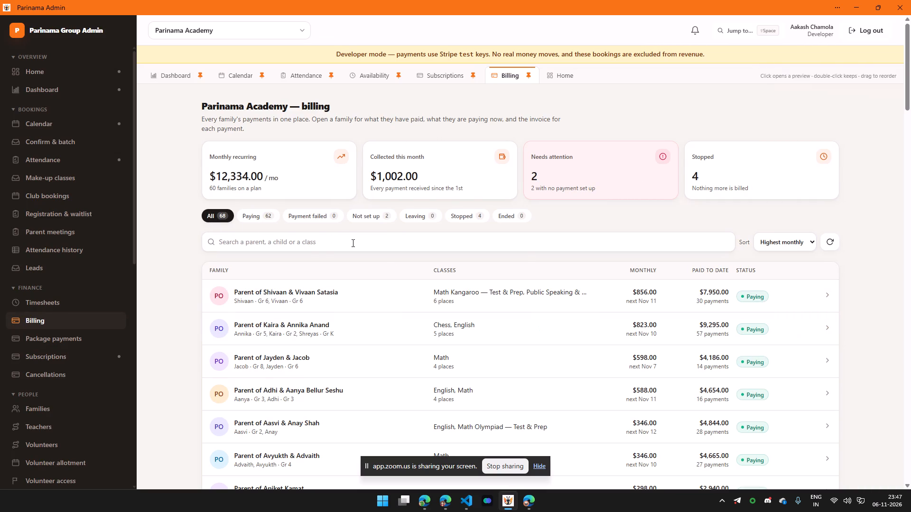
{"action": "left_click_drag", "start_coordinate": [199, 145], "coordinate": [285, 184]}
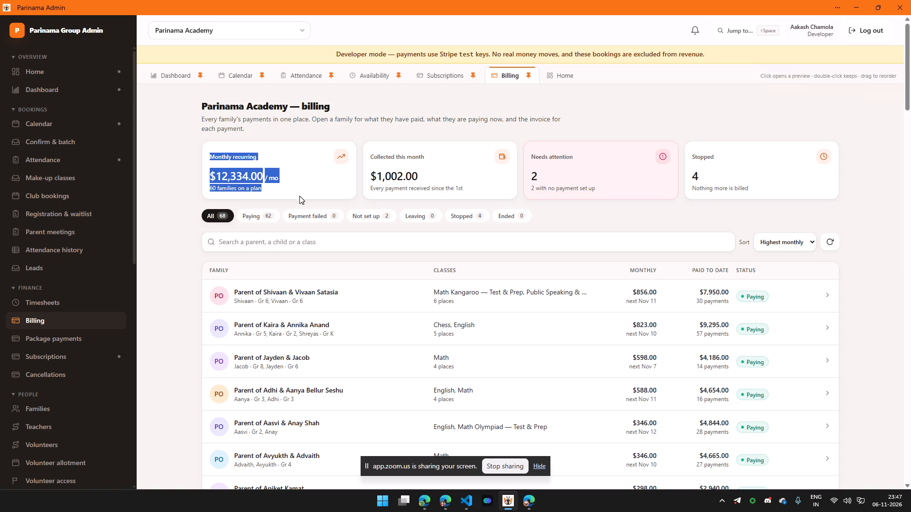
{"action": "left_click", "coordinate": [498, 179]}
{"action": "left_click_drag", "start_coordinate": [473, 193], "coordinate": [355, 159]}
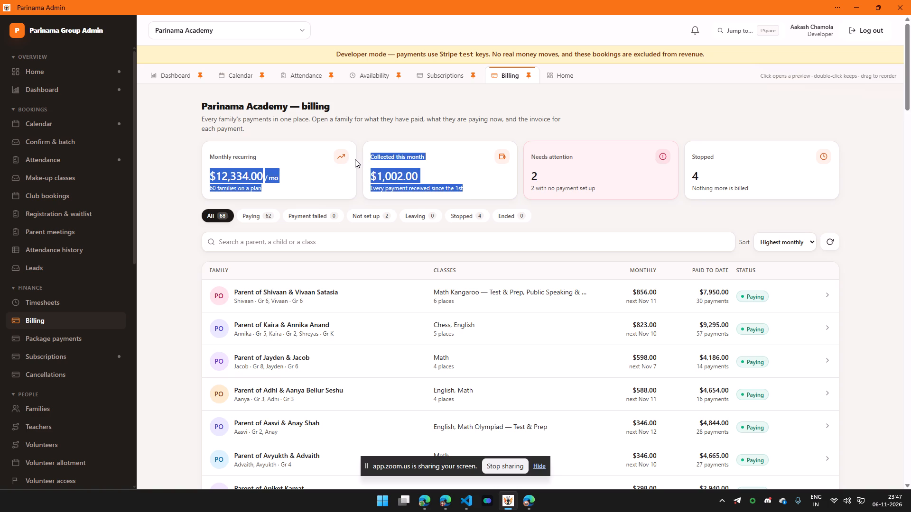
{"action": "left_click_drag", "start_coordinate": [355, 159], "coordinate": [367, 157]}
{"action": "left_click", "coordinate": [369, 157]}
{"action": "left_click_drag", "start_coordinate": [369, 157], "coordinate": [425, 177]}
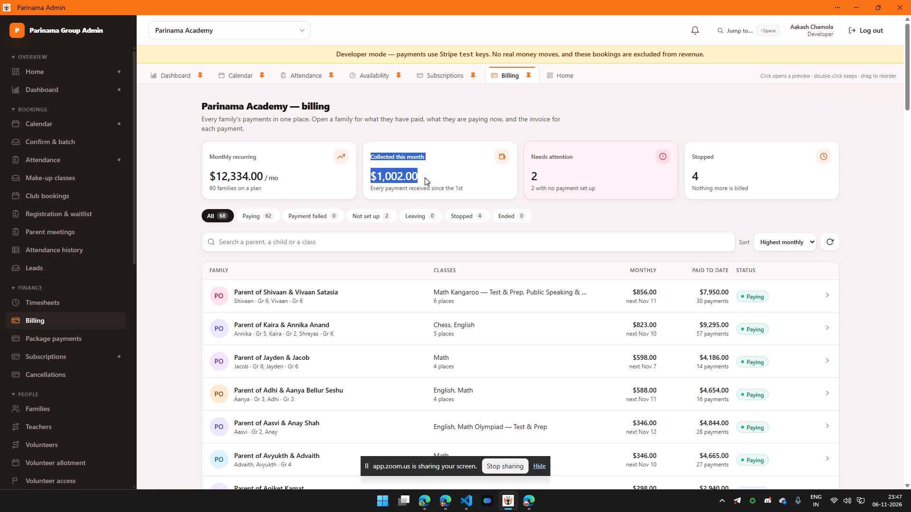
{"action": "left_click_drag", "start_coordinate": [425, 177], "coordinate": [470, 188]}
{"action": "left_click", "coordinate": [459, 185]}
{"action": "left_click_drag", "start_coordinate": [465, 186], "coordinate": [375, 163]}
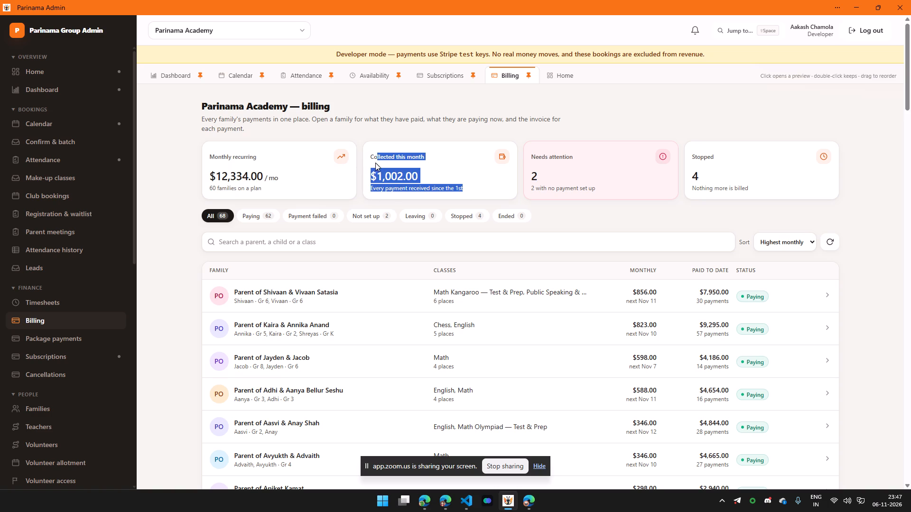
{"action": "left_click_drag", "start_coordinate": [375, 163], "coordinate": [362, 155]}
{"action": "left_click", "coordinate": [386, 165]}
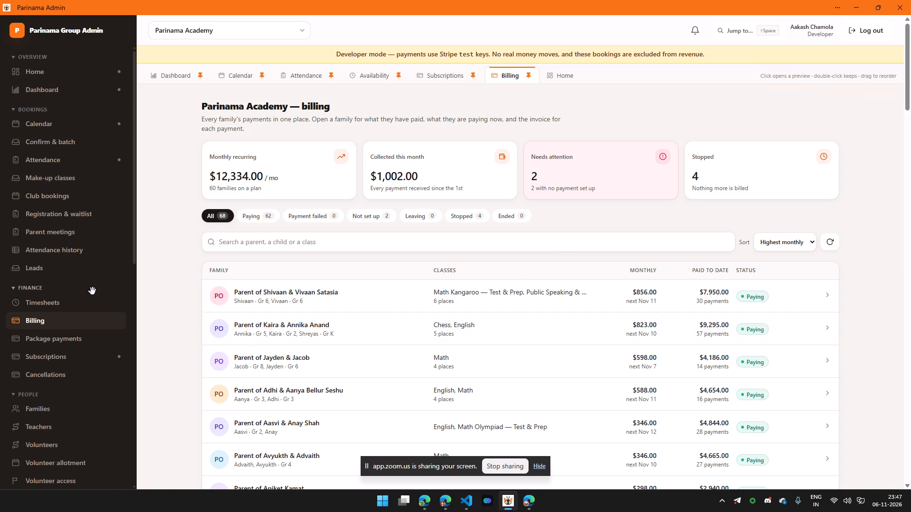
Browse the Club bookings, Attendance and Calendar pages, ending on the list of upcoming club times.
{"action": "left_click", "coordinate": [78, 183]}
{"action": "left_click", "coordinate": [72, 197]}
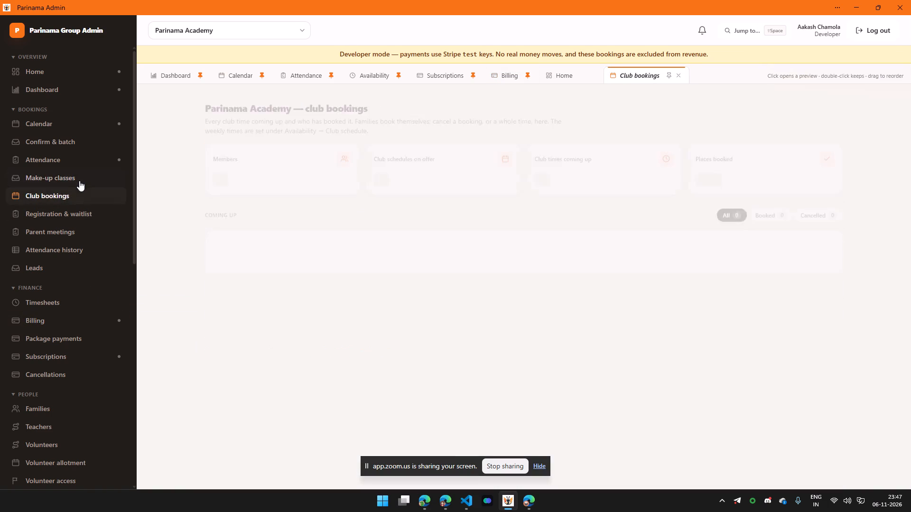
{"action": "left_click", "coordinate": [83, 159]}
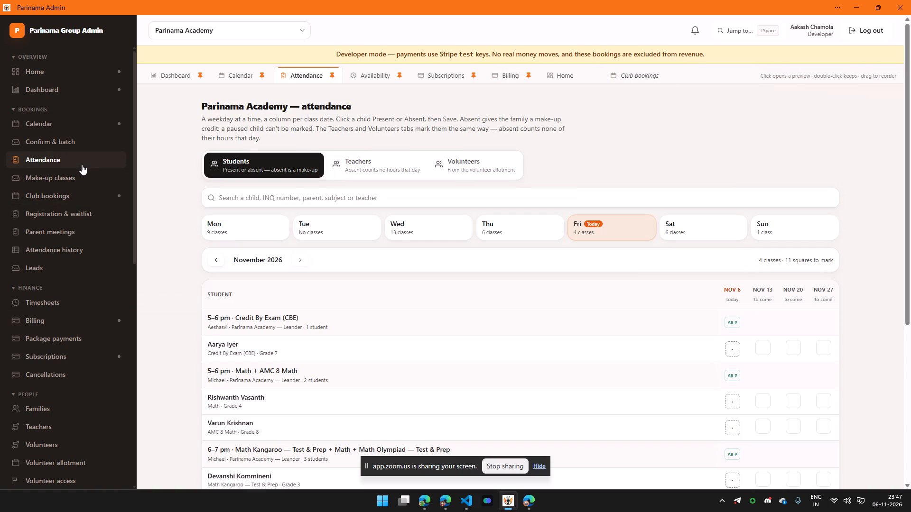
{"action": "left_click", "coordinate": [59, 128]}
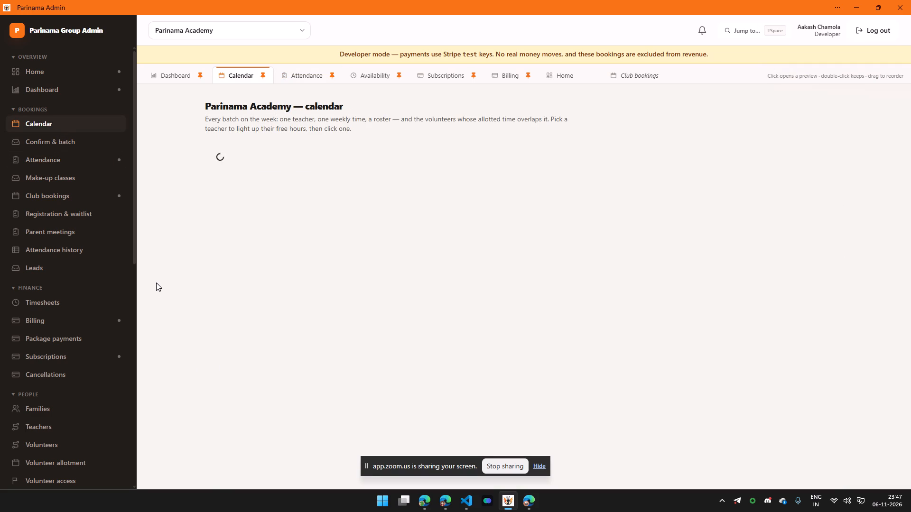
{"action": "left_click", "coordinate": [39, 188]}
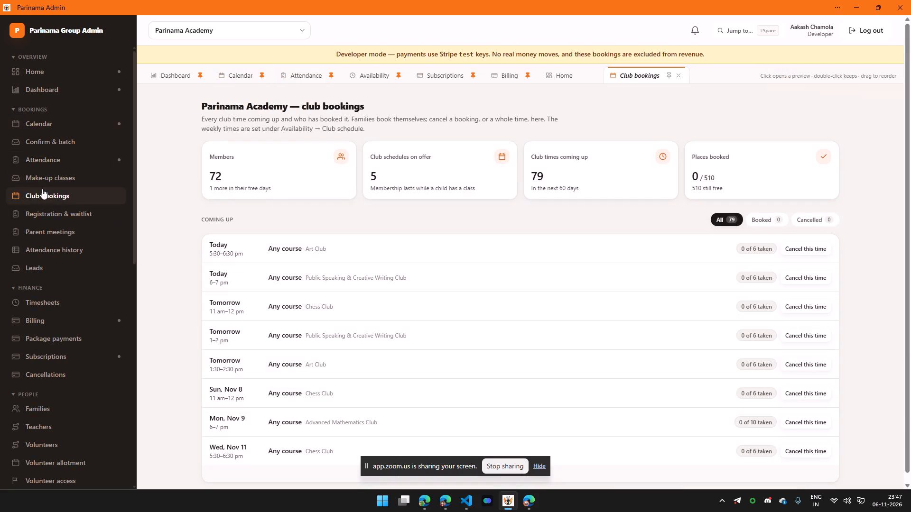
Switch to the test feature note in the browser's online notepad and write the AMC 10 A cost as $79.
{"action": "left_click", "coordinate": [527, 504]}
{"action": "left_click", "coordinate": [507, 503]}
{"action": "left_click", "coordinate": [534, 503]}
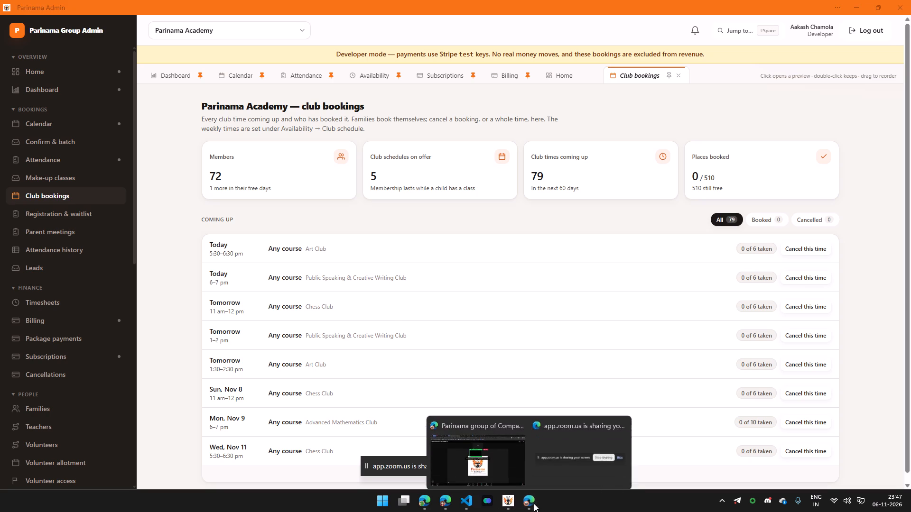
{"action": "left_click", "coordinate": [506, 465]}
{"action": "left_click", "coordinate": [465, 0]}
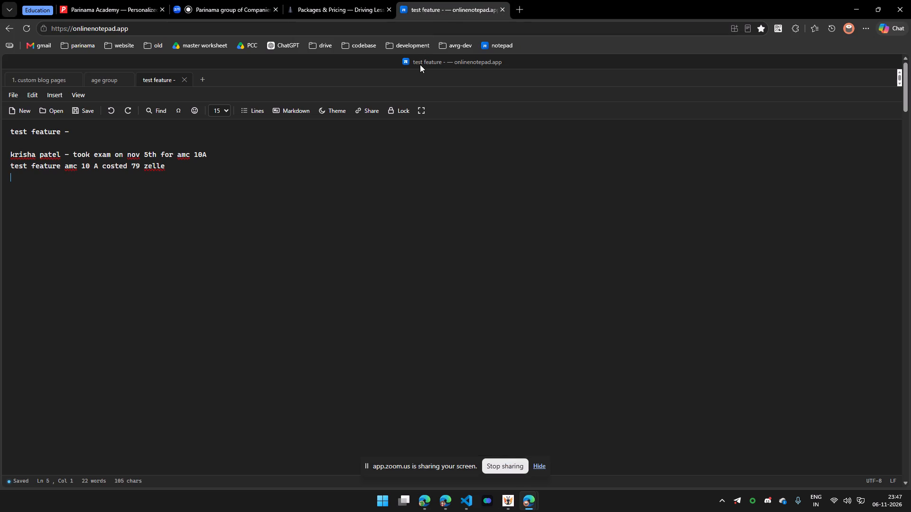
{"action": "left_click", "coordinate": [361, 0]}
{"action": "left_click", "coordinate": [433, 0]}
{"action": "left_click", "coordinate": [185, 170]}
{"action": "left_click", "coordinate": [134, 166]}
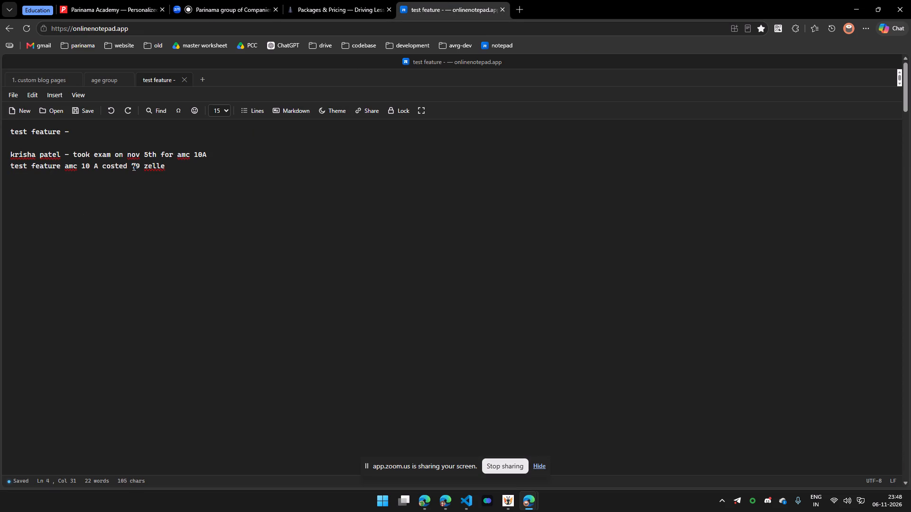
{"action": "left_click", "coordinate": [133, 166]}
{"action": "key", "text": "shift+percent"}
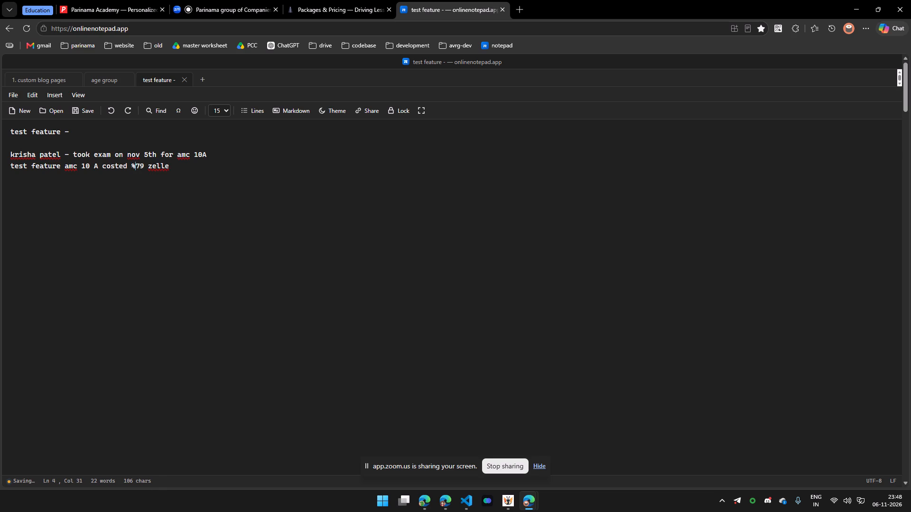
{"action": "key", "text": "shift+BackSpace"}
{"action": "key", "text": "shift+asciicircum"}
{"action": "key", "text": "shift+BackSpace"}
{"action": "key", "text": "shift+dollar"}
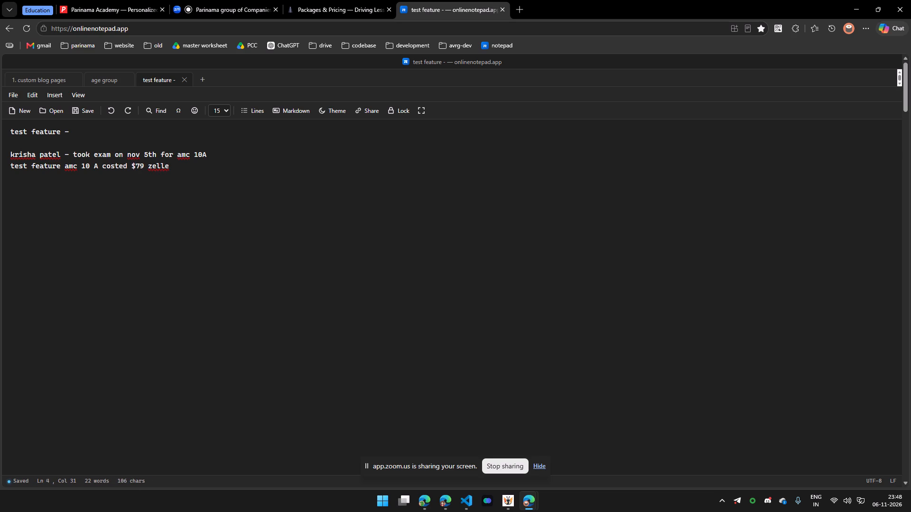
Add a blank line below the AMC 10 A cost line to start a new entry in the note.
{"action": "key", "text": "ctrl+Right"}
{"action": "key", "text": "ctrl+Right"}
{"action": "key", "text": "ctrl+Right"}
{"action": "key", "text": "Return"}
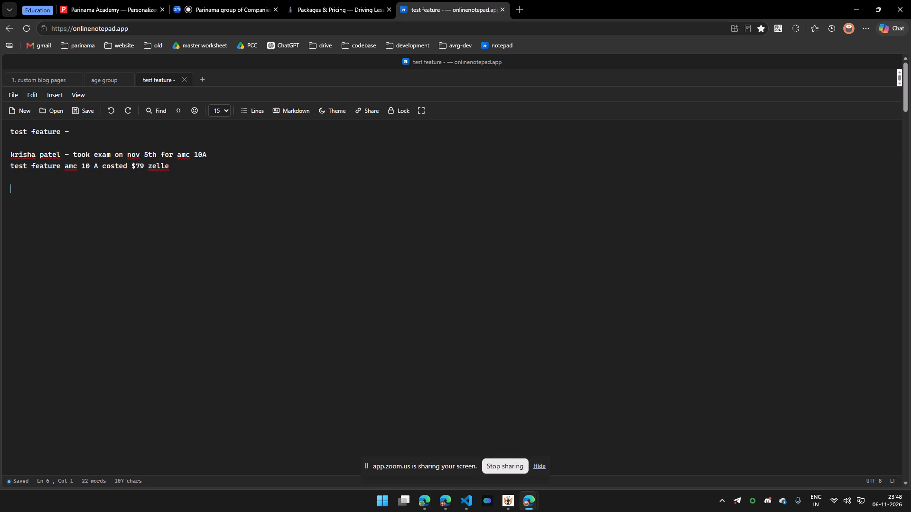